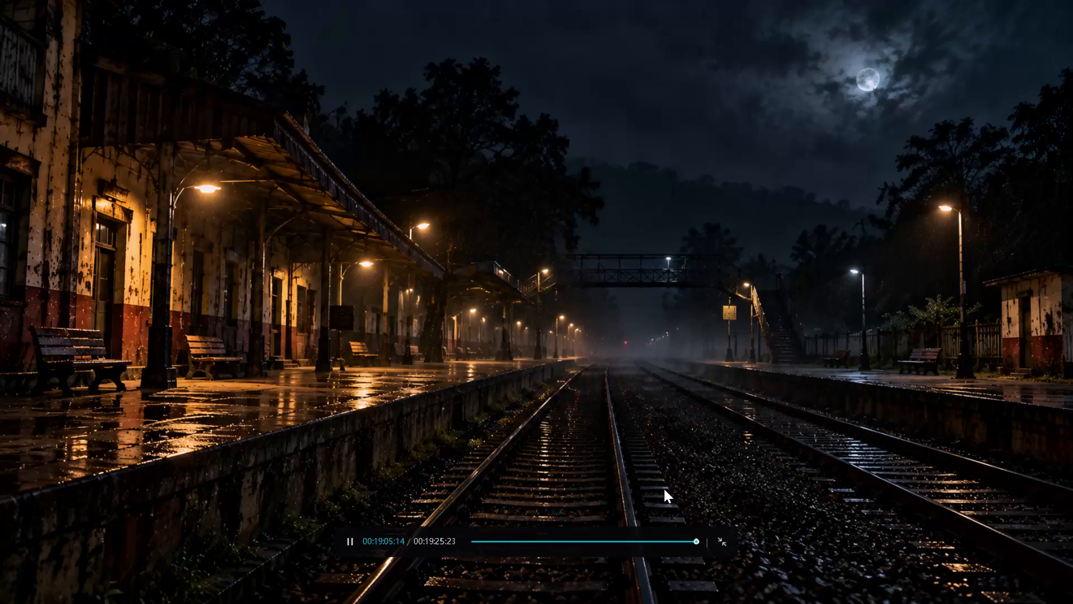
Review the video in the full-screen preview, watching the ending and the opening from the disclaimer, and return to the editor with playback paused.
key("space")
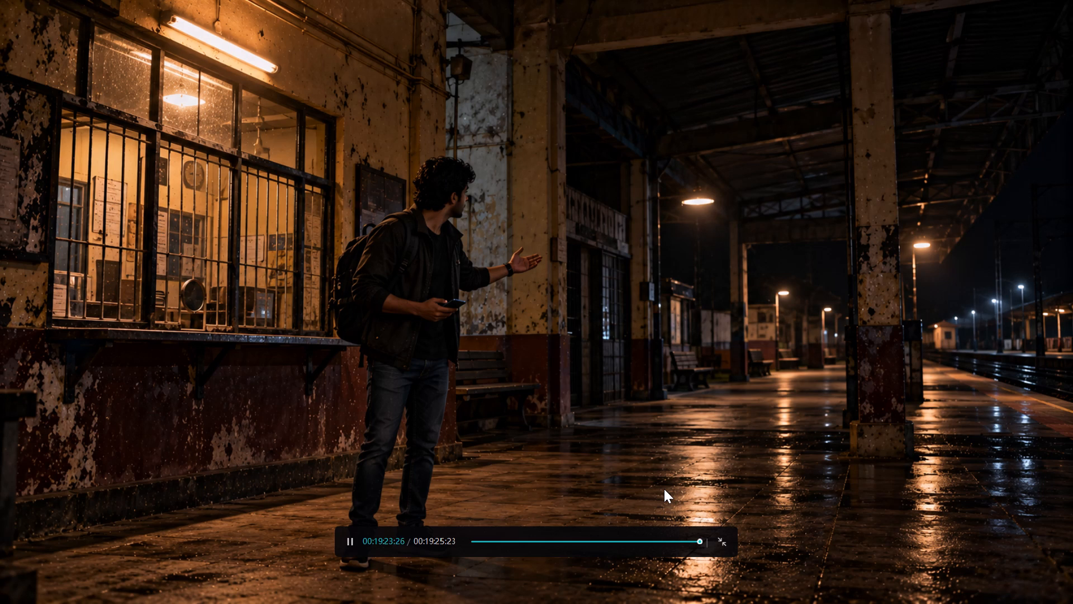
left_click(455, 407)
left_click(473, 542)
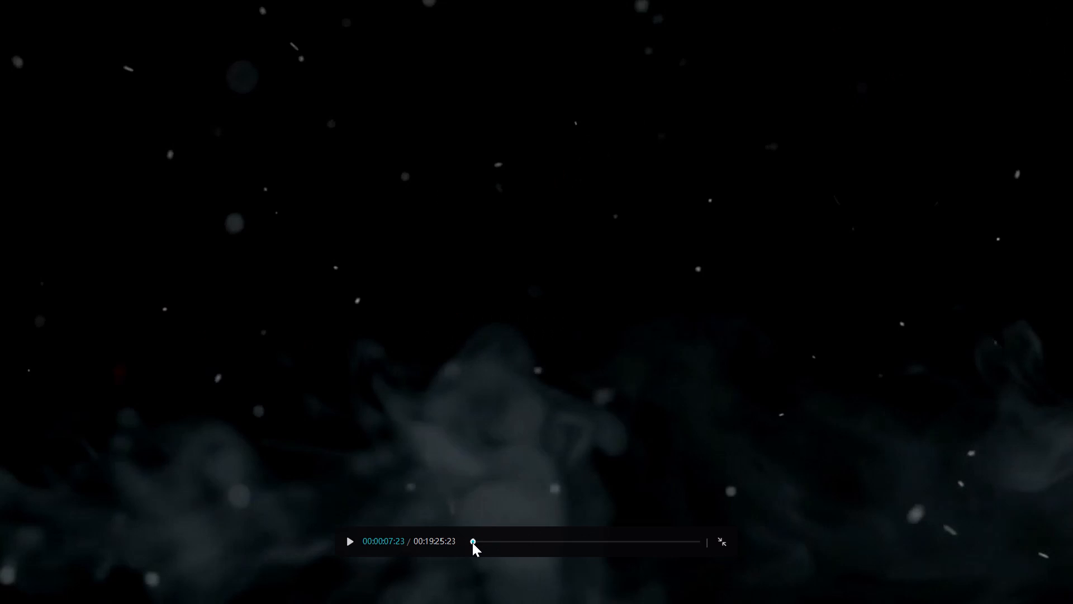
left_click(352, 541)
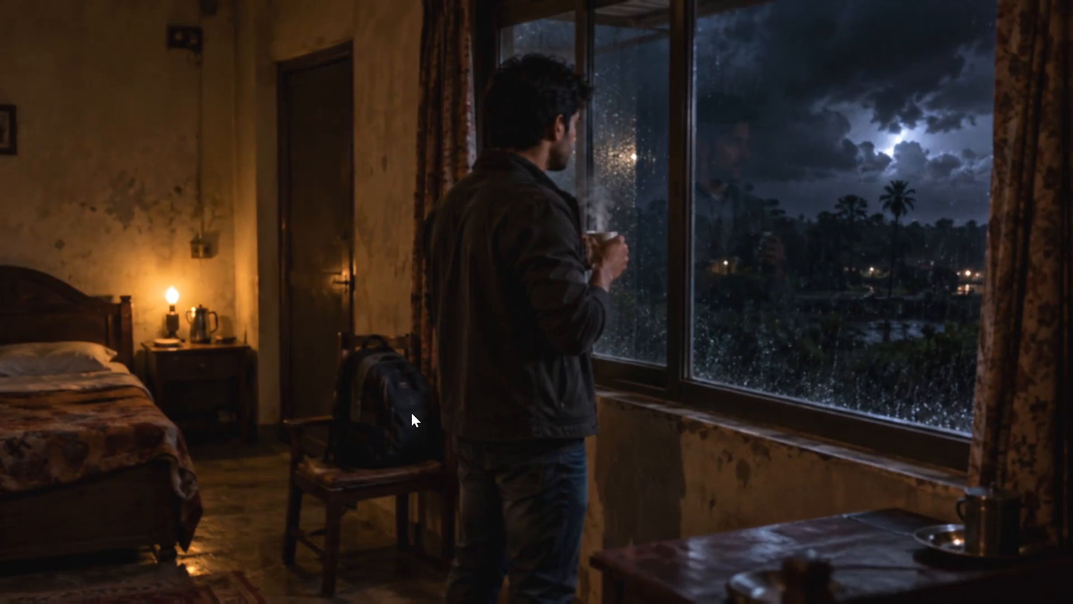
key("space")
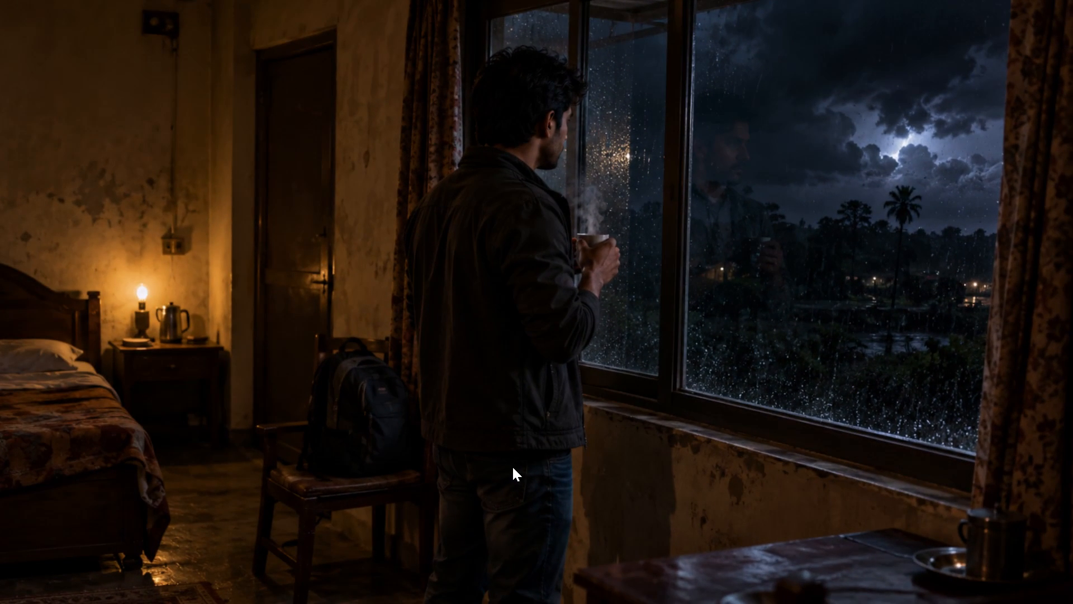
left_click(512, 467)
left_click_drag(473, 541, 469, 539)
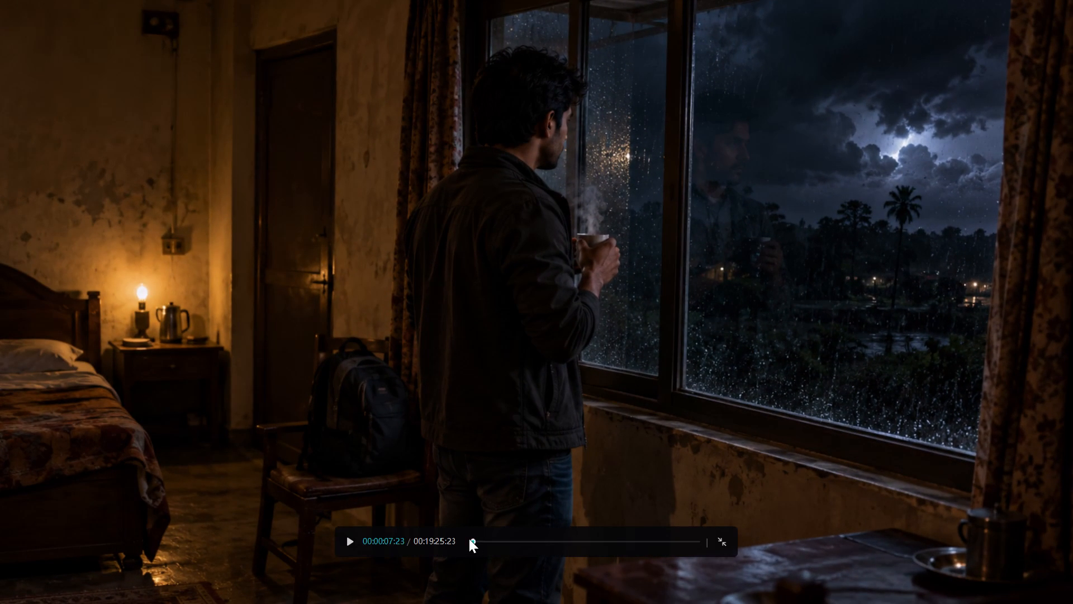
left_click_drag(469, 539, 455, 528)
left_click(520, 428)
key("space")
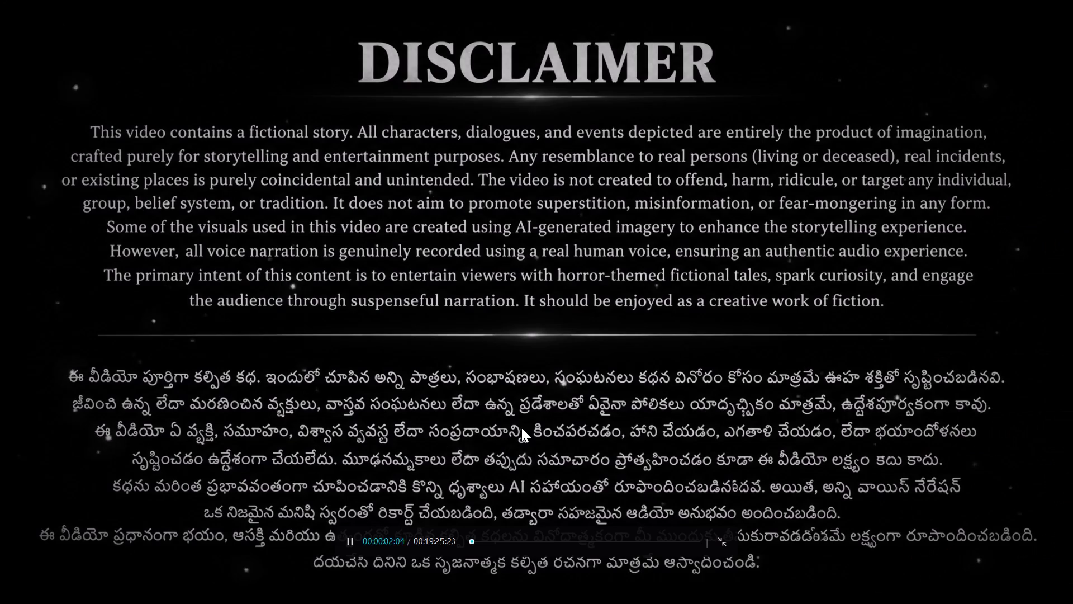
key("space")
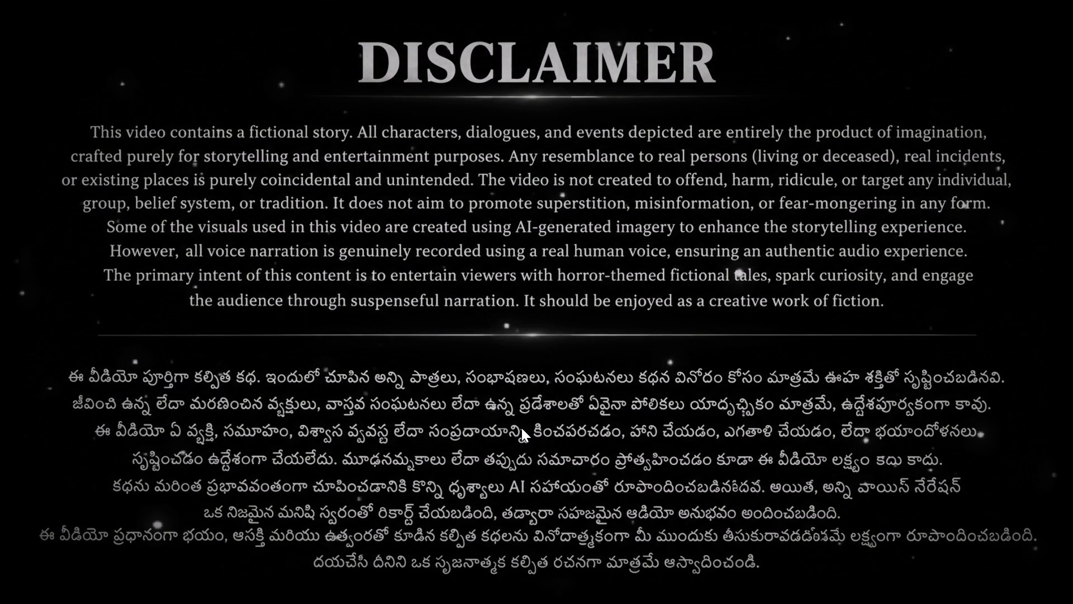
key("space")
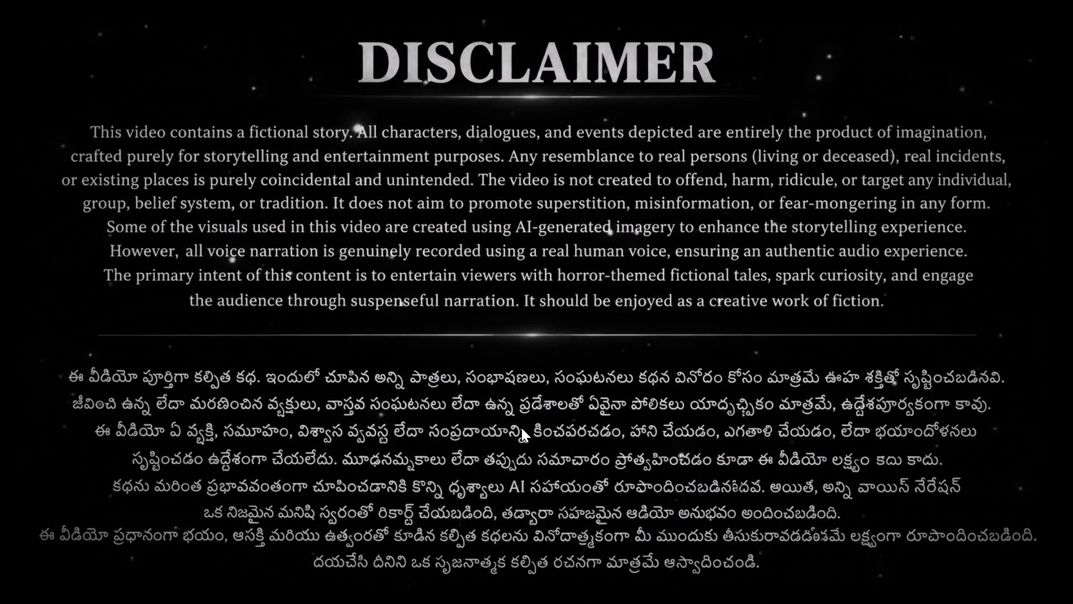
key("Escape")
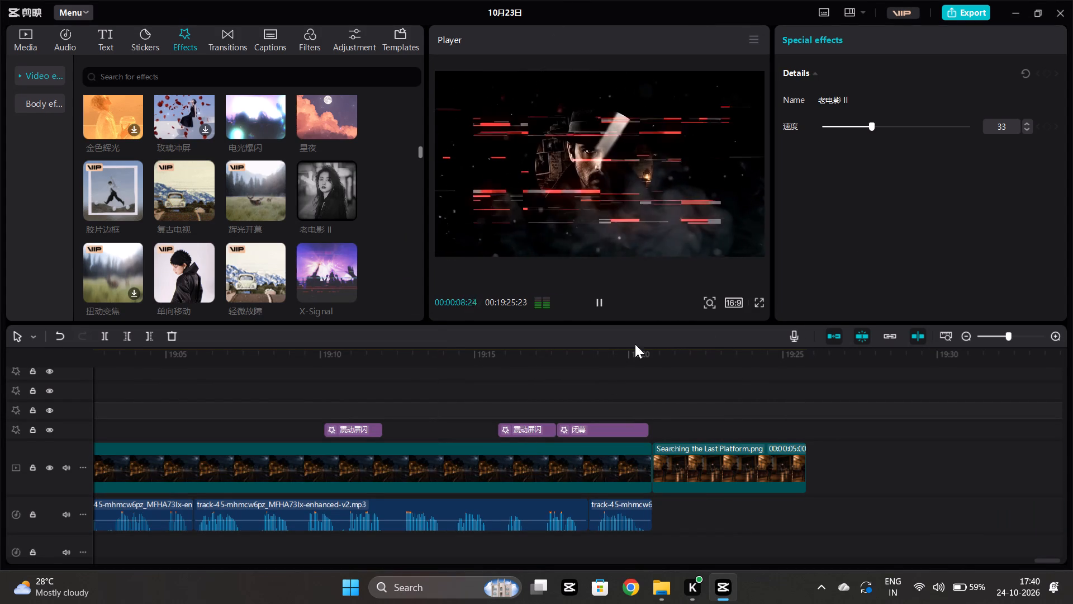
left_click(601, 301)
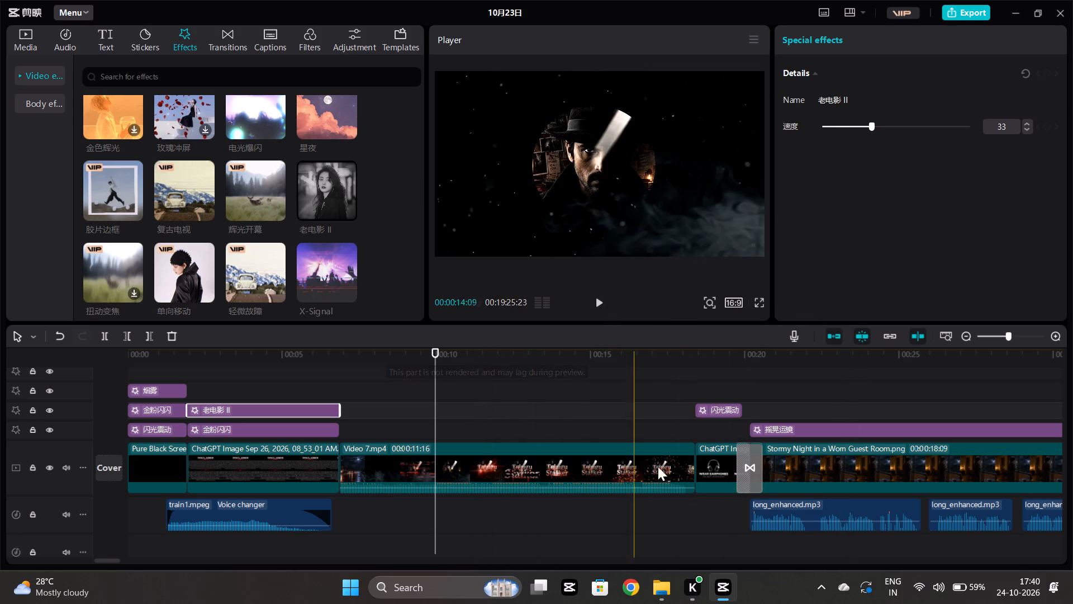
Look through the timeline's clips, effects and audio tracks for the scene showing the Begun Kodar station sign.
scroll(754, 487, "left", 14)
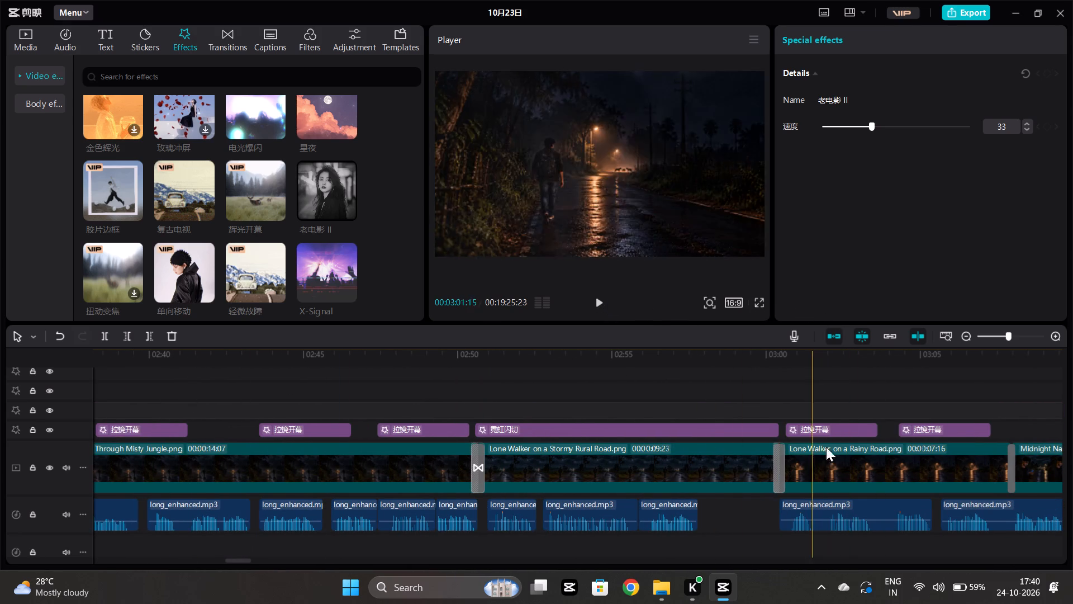
scroll(888, 505, "left", 2)
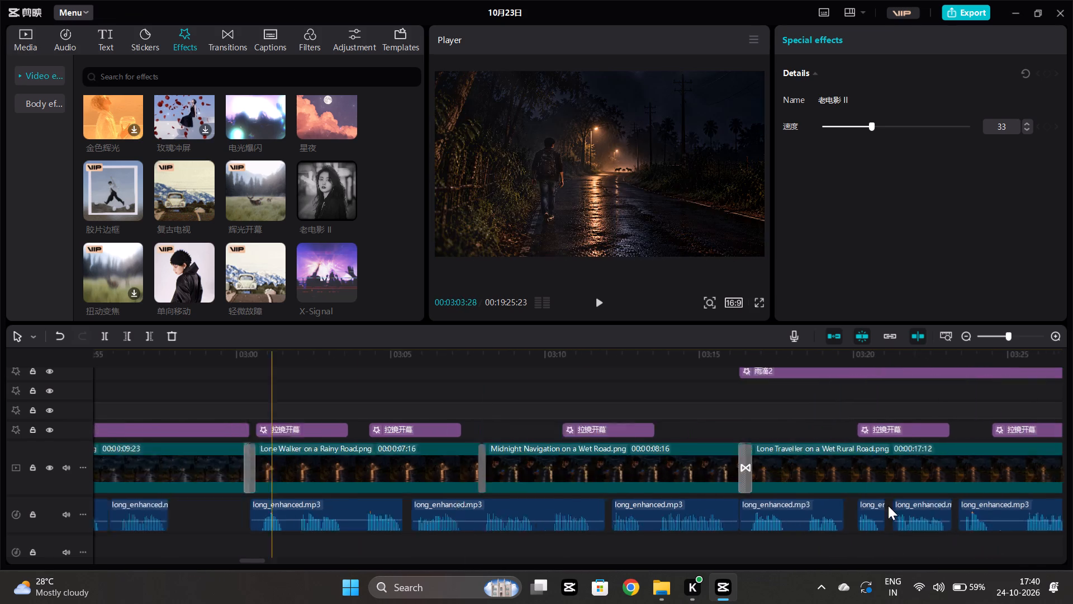
scroll(888, 506, "left", 2)
scroll(634, 458, "down", 4)
scroll(711, 470, "left", 1)
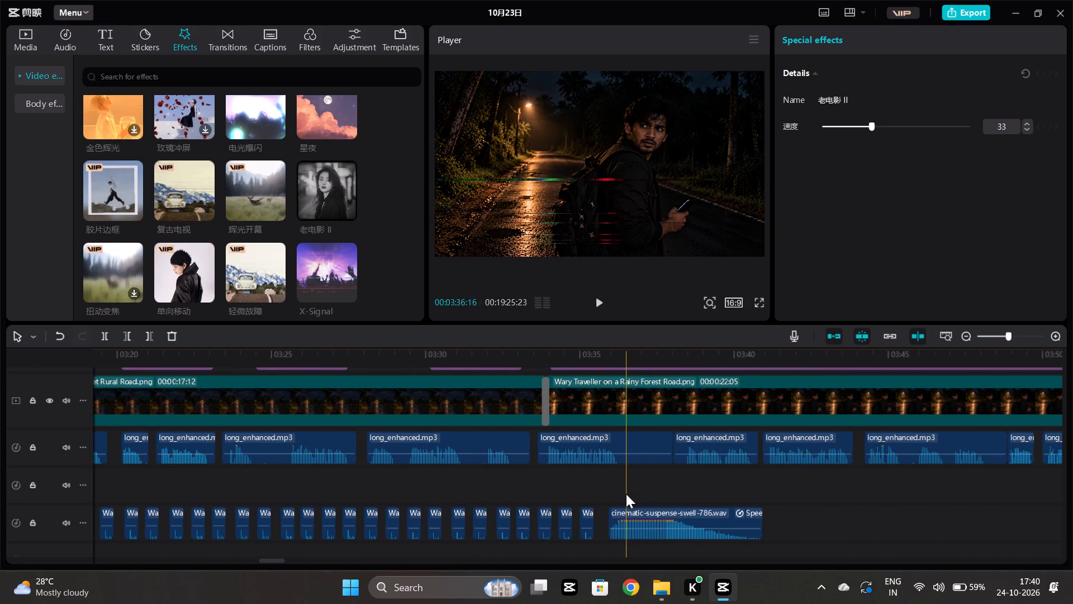
scroll(839, 499, "left", 3)
scroll(583, 512, "left", 1)
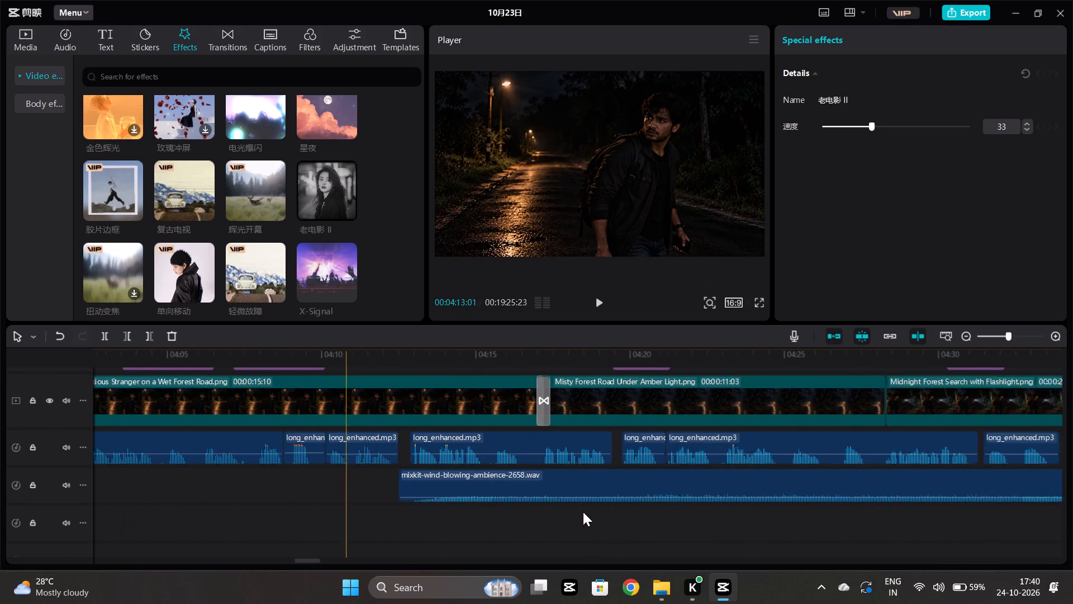
scroll(583, 512, "left", 5)
scroll(818, 573, "left", 2)
scroll(798, 508, "left", 2)
scroll(621, 488, "down", 7)
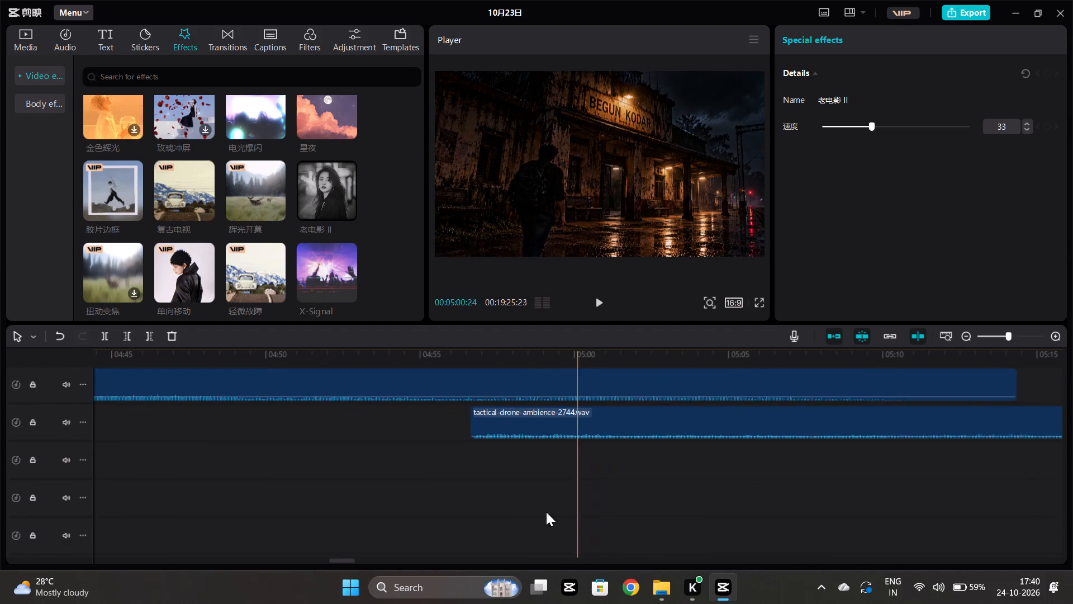
scroll(540, 516, "up", 4)
scroll(868, 503, "right", 1)
scroll(867, 503, "left", 1)
scroll(867, 503, "right", 1)
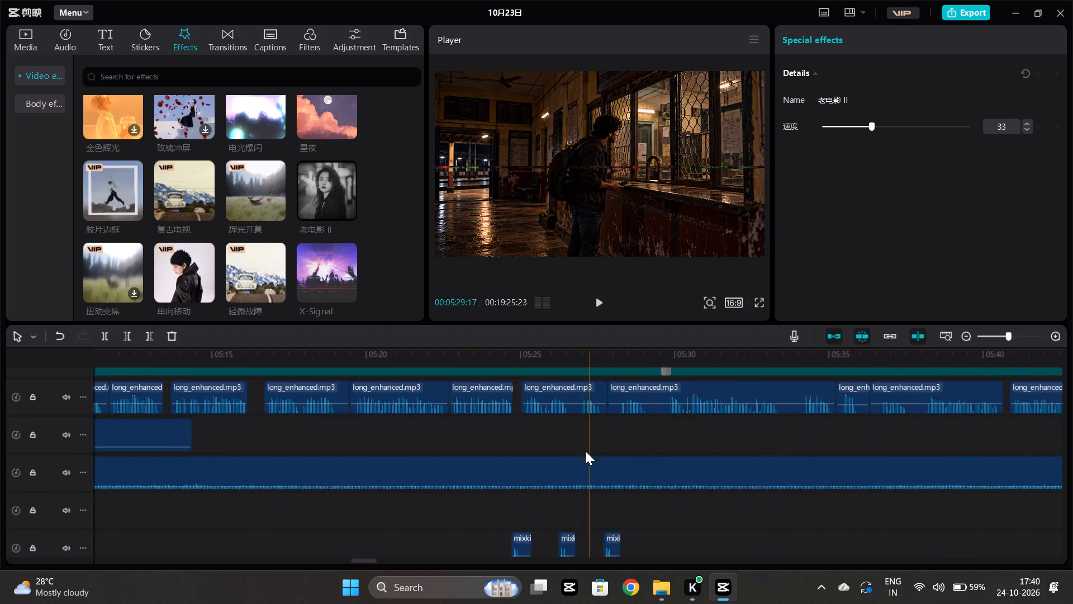
scroll(585, 451, "right", 1)
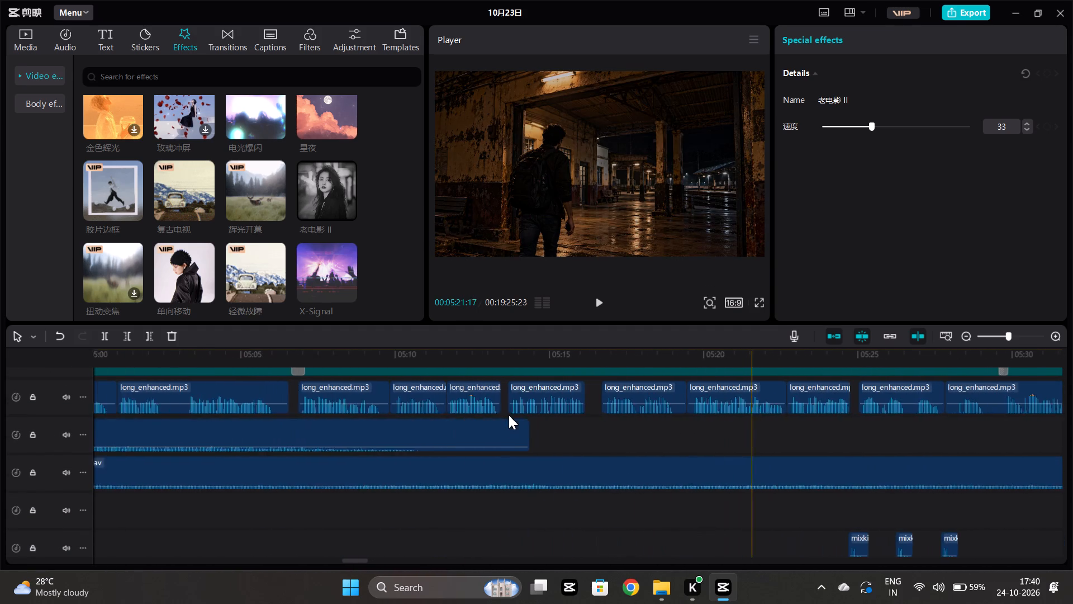
scroll(509, 415, "right", 1)
scroll(694, 449, "right", 1)
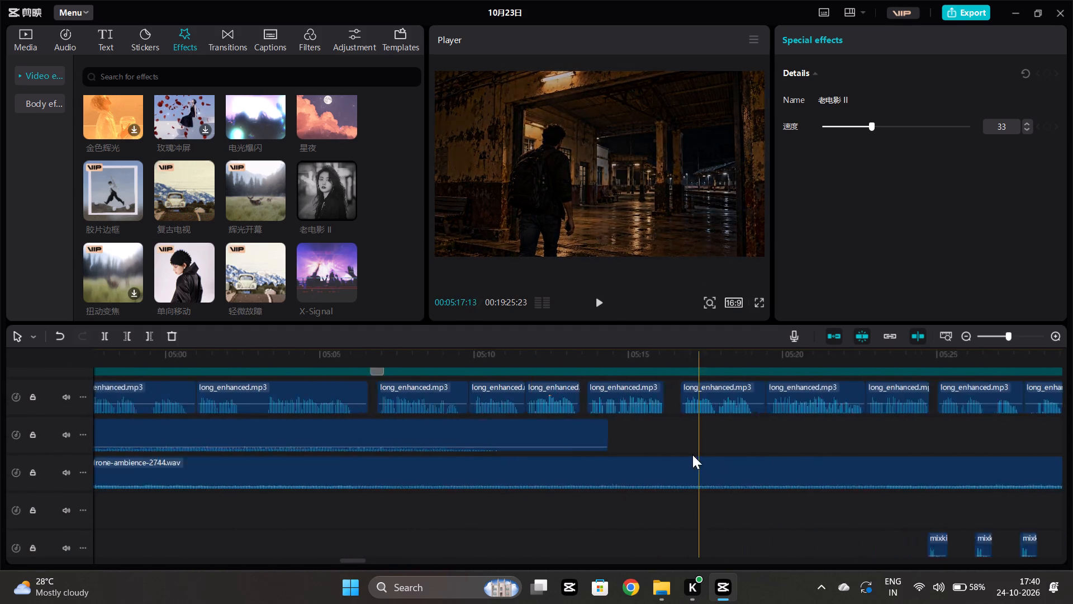
scroll(692, 455, "right", 1)
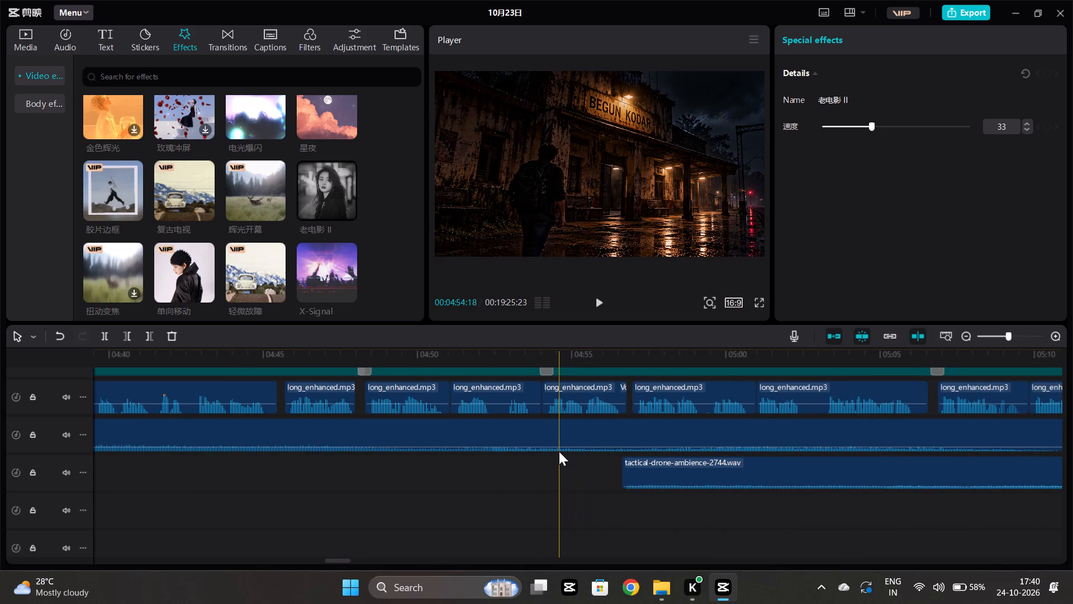
scroll(559, 451, "right", 2)
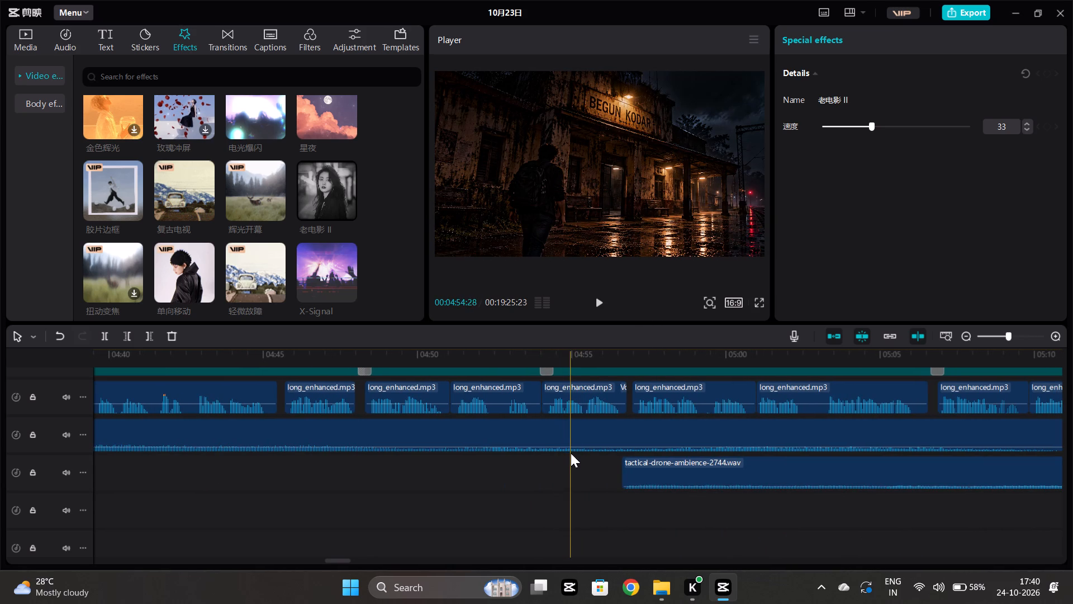
scroll(571, 453, "right", 1)
scroll(613, 465, "up", 2)
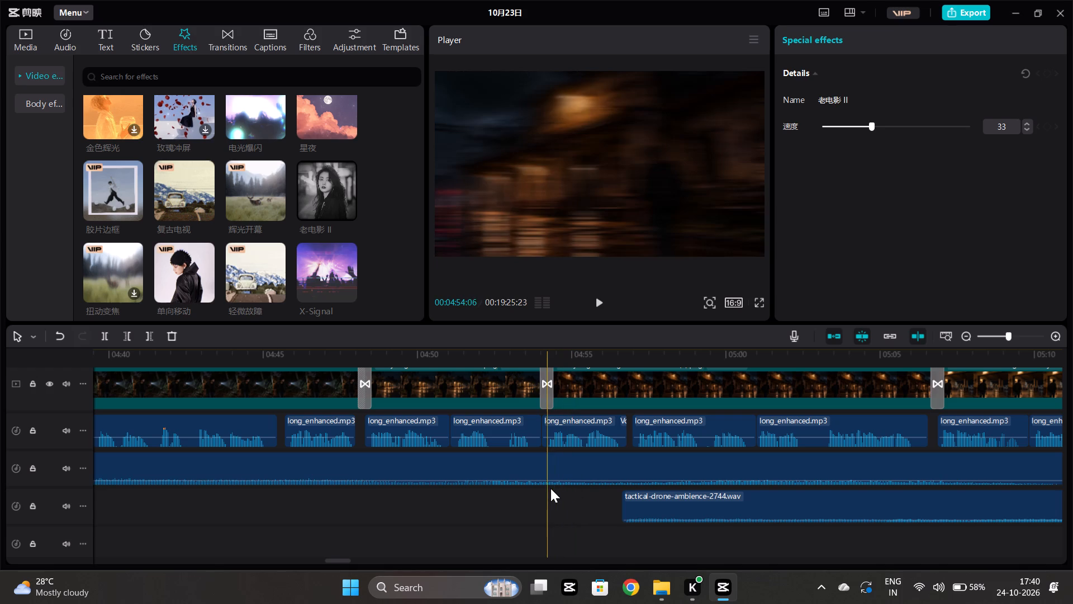
Place the playhead at 00:04:54:06, at the start of the "Rainy Night at Begun Kodar Station (1).png" clip.
left_click(549, 488)
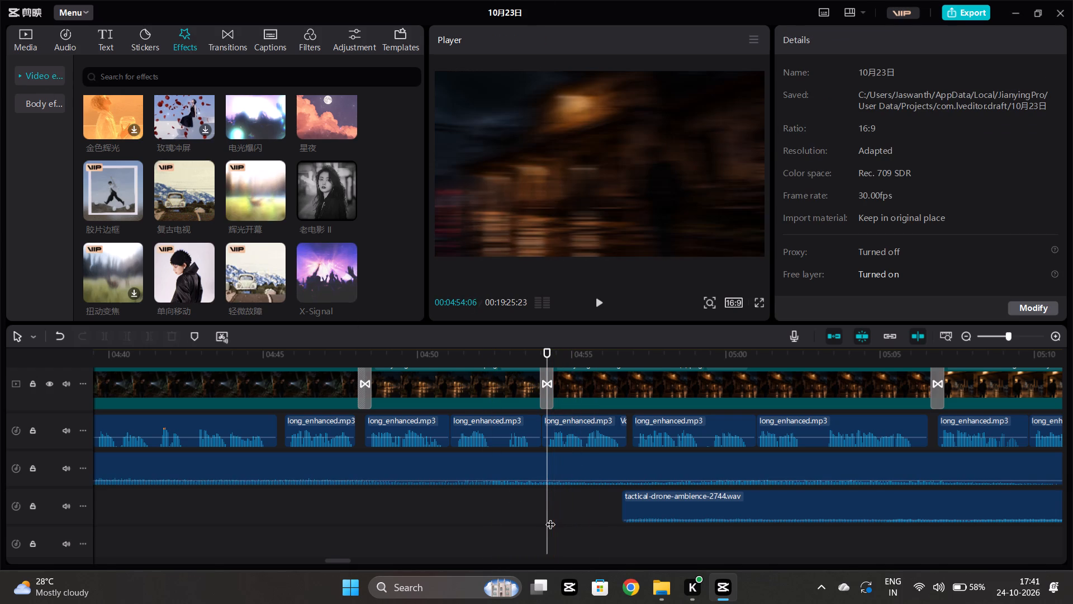
scroll(550, 517, "up", 7)
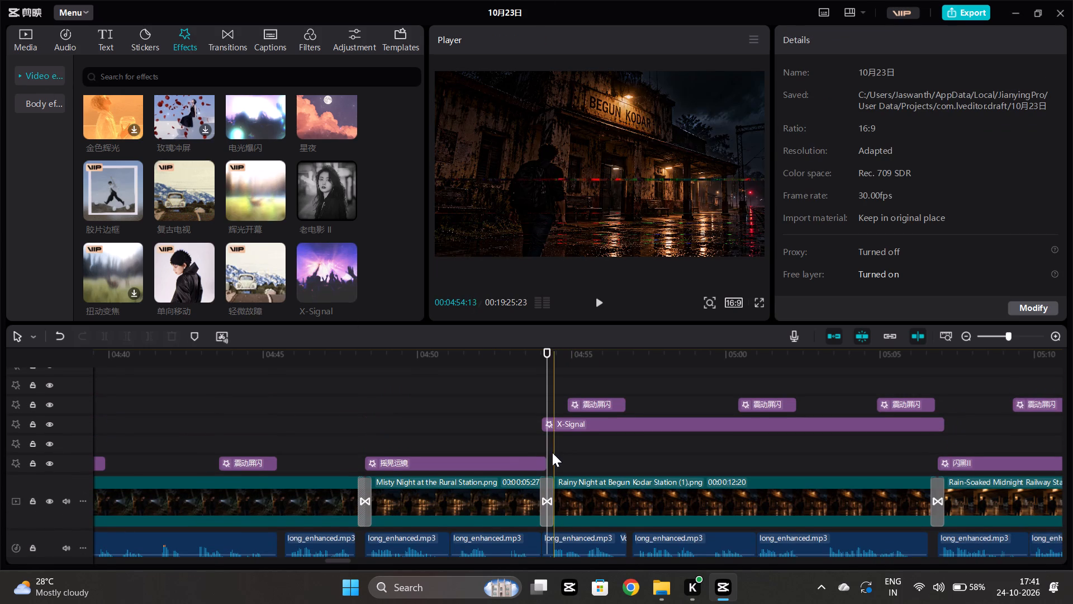
left_click(548, 448)
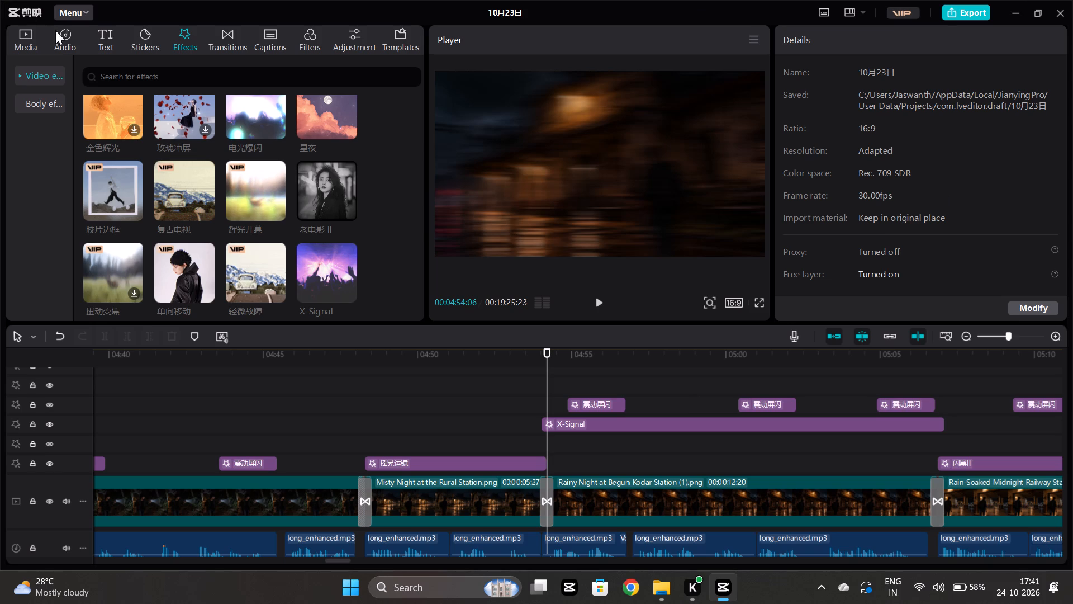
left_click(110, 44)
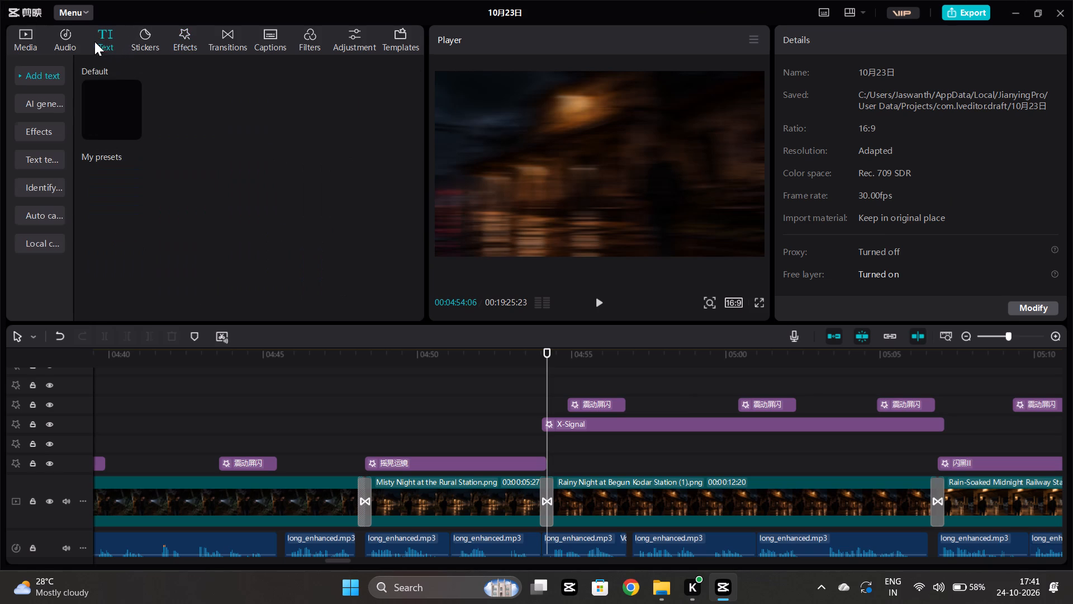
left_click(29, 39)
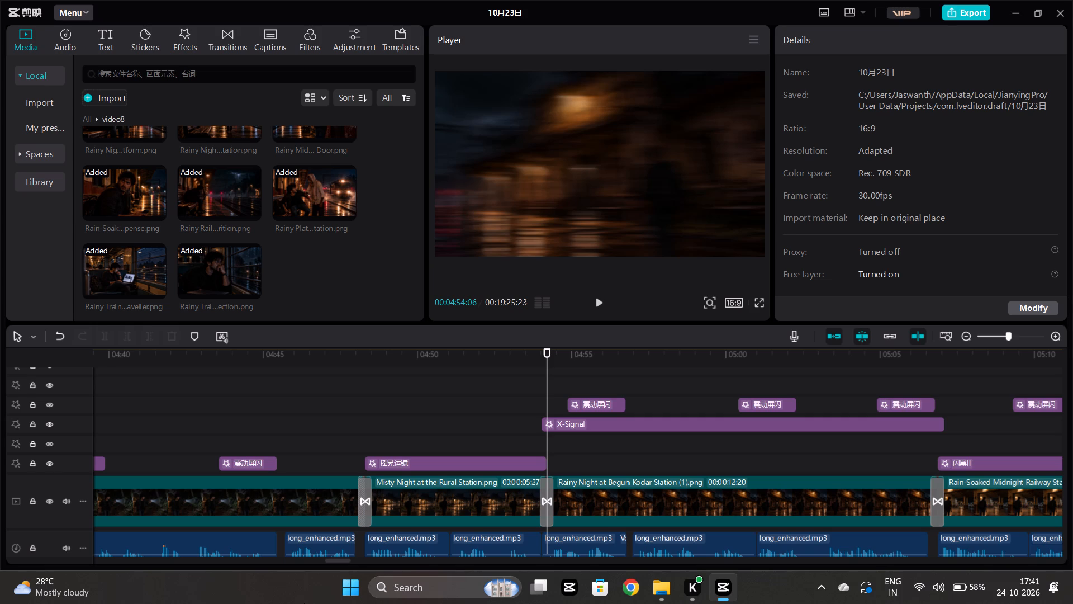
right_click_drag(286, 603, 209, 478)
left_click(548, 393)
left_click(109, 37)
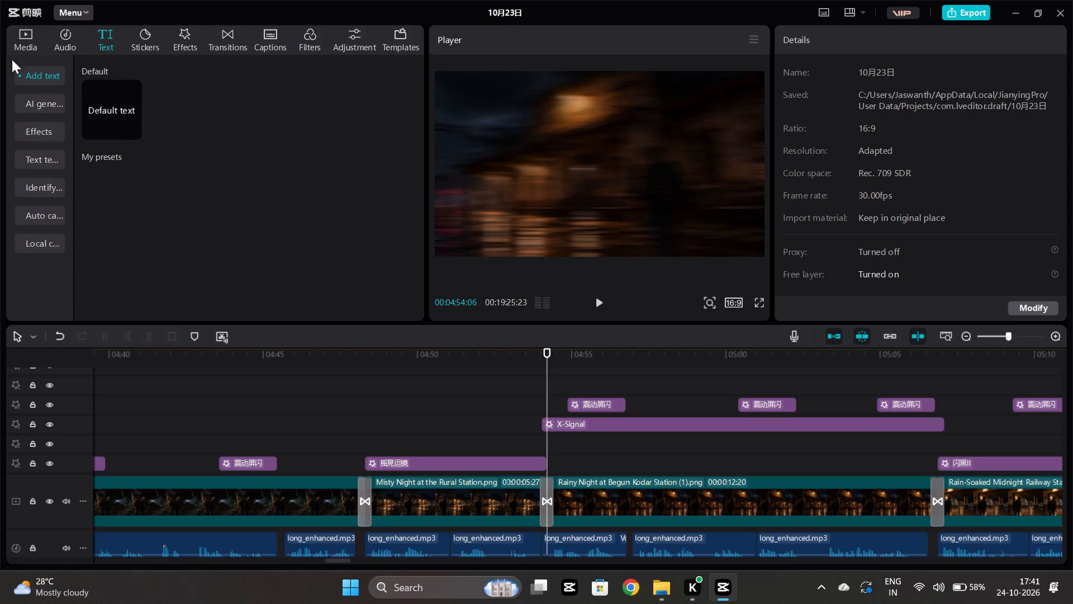
Search the stickers for "blur" and add the soft black blot sticker at the playhead.
left_click(145, 32)
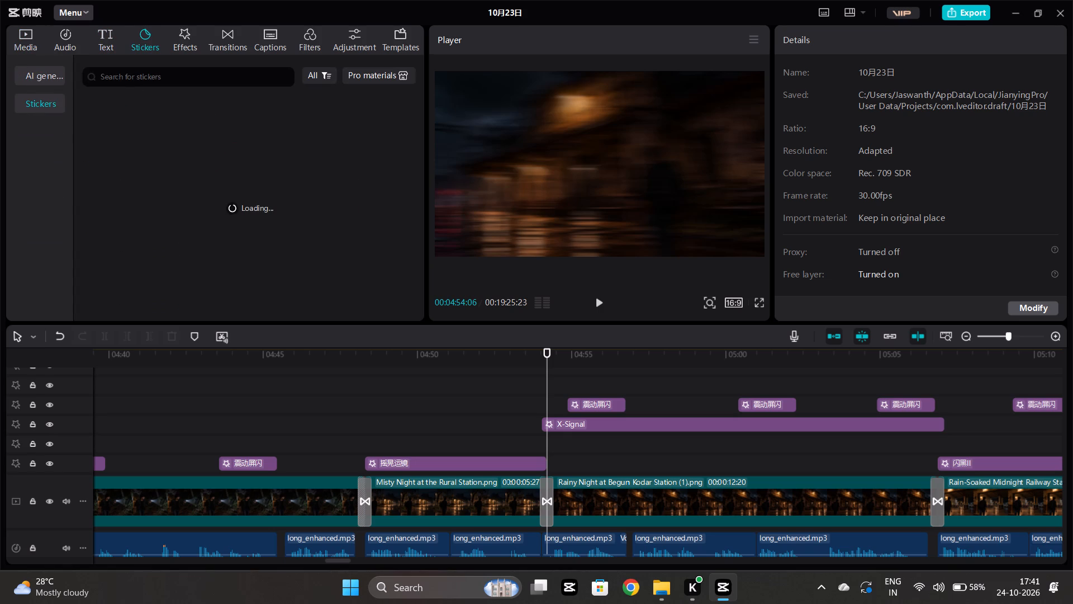
left_click(151, 84)
type("blur")
key("Return")
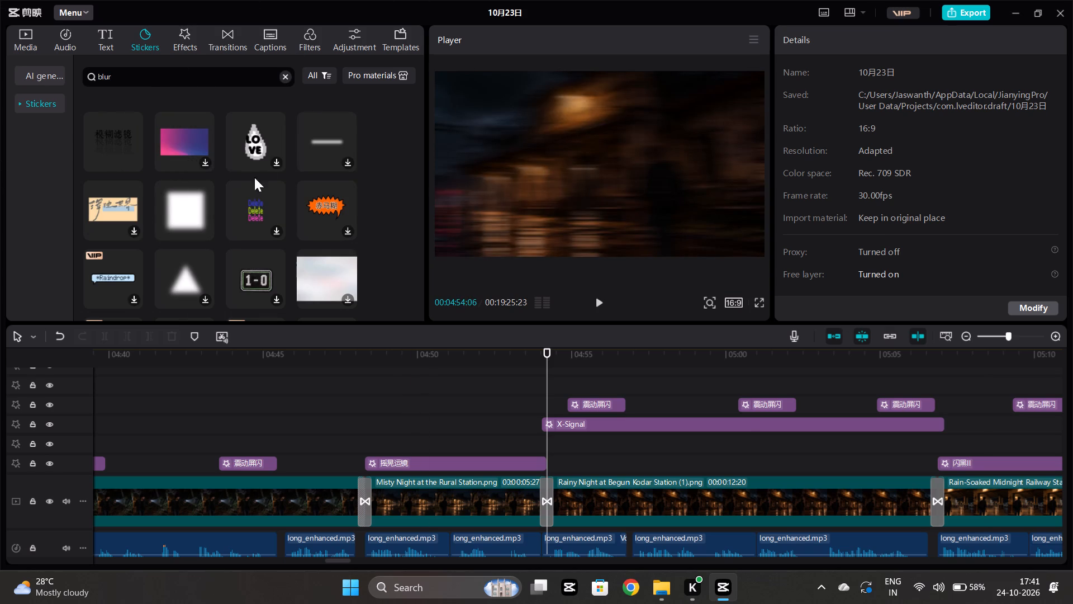
scroll(289, 150, "down", 2)
scroll(221, 230, "down", 1)
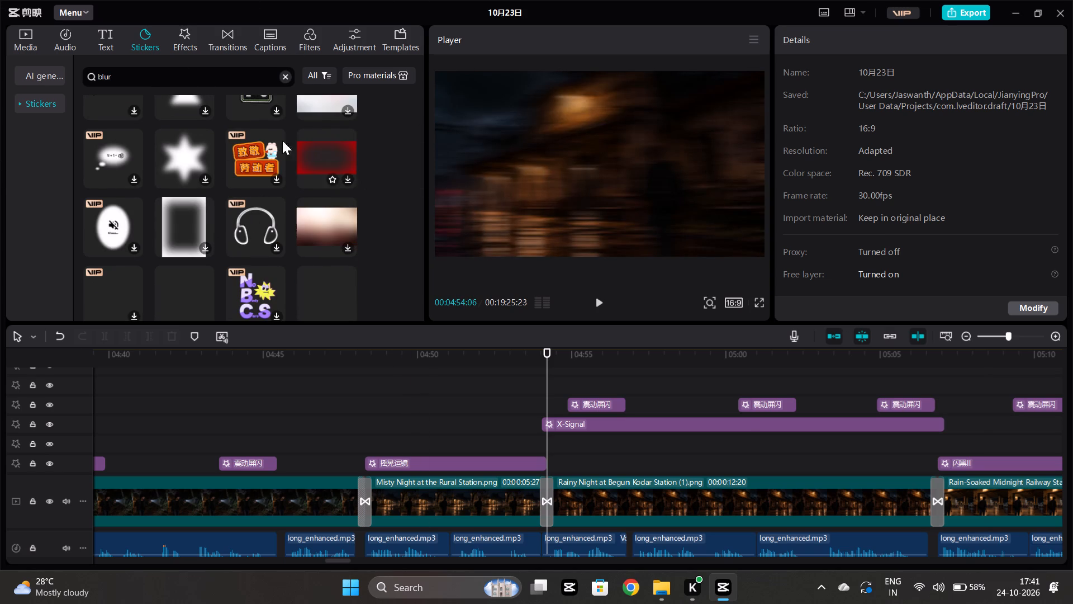
scroll(211, 194, "down", 1)
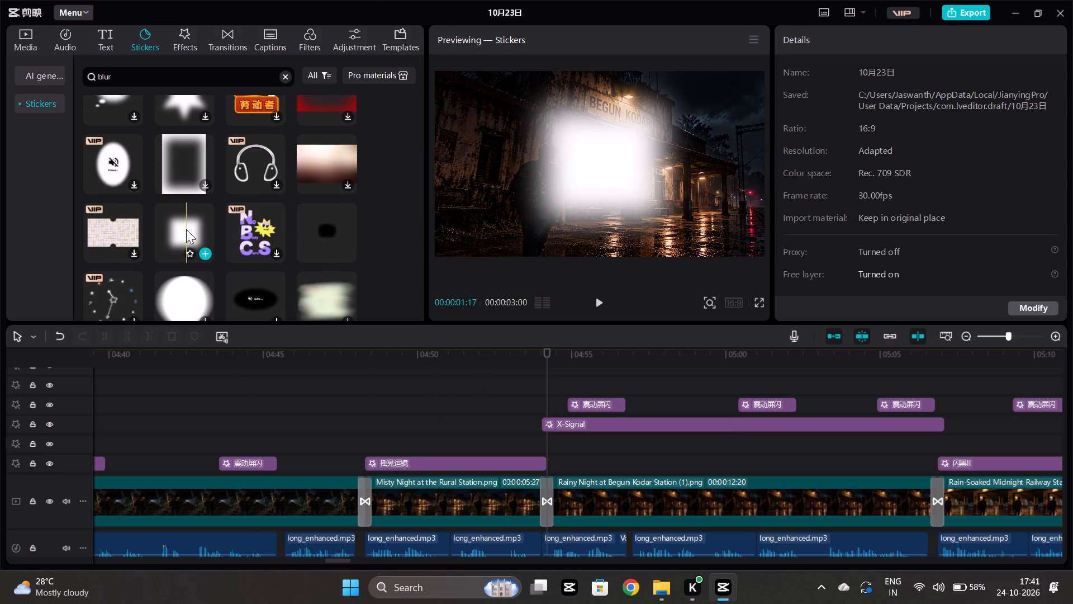
scroll(234, 227, "down", 1)
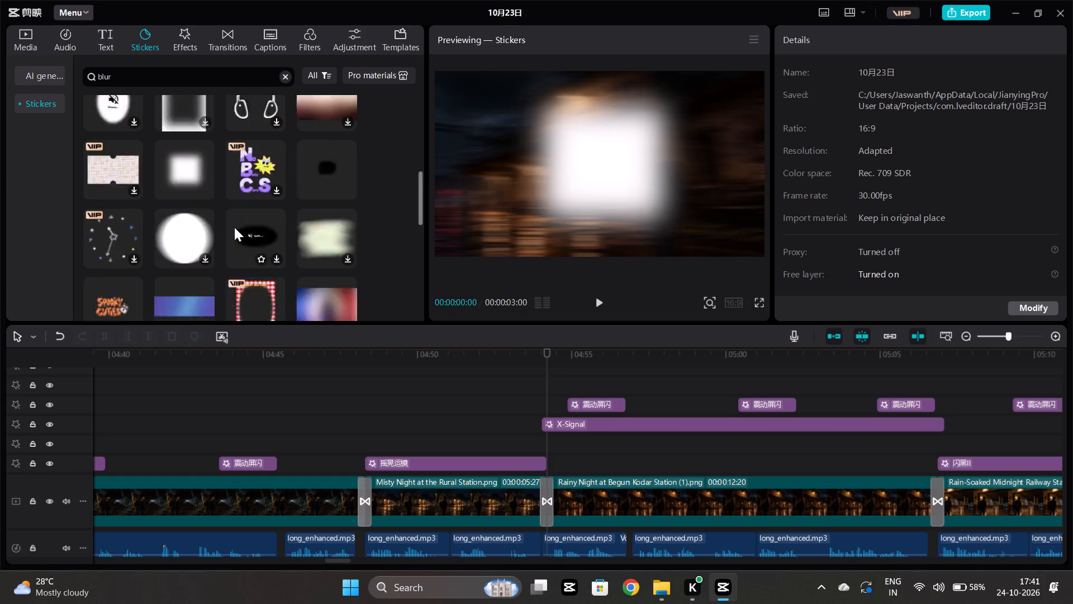
scroll(234, 227, "down", 3)
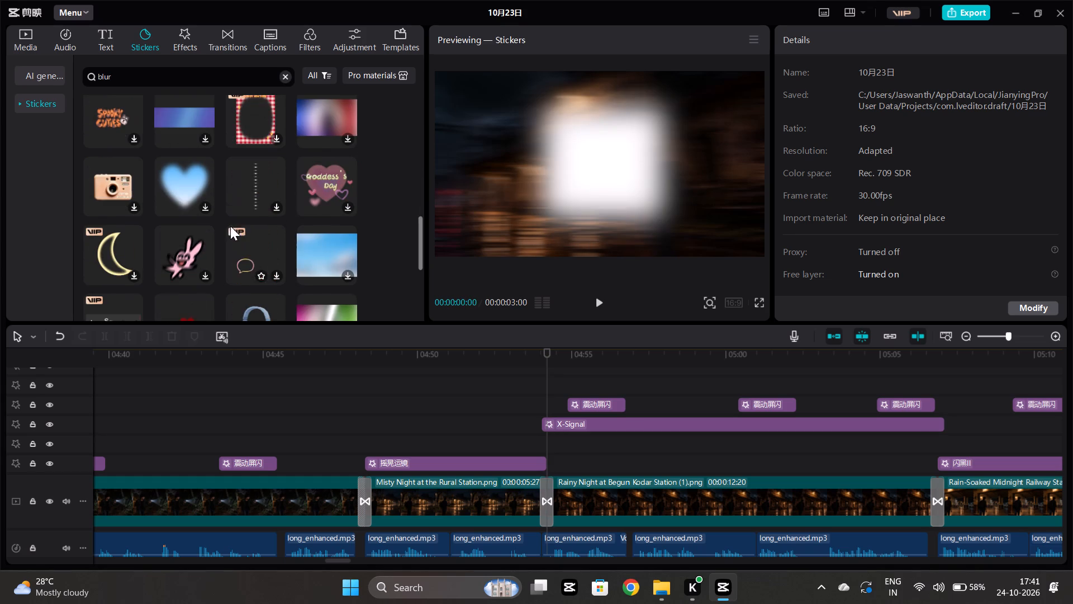
scroll(139, 280, "down", 2)
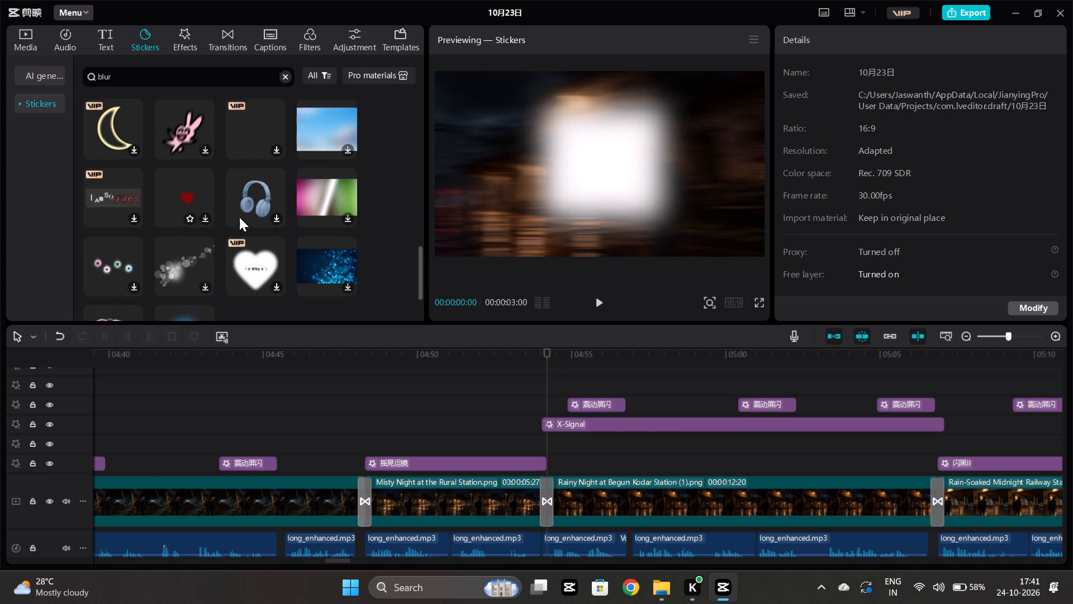
scroll(288, 230, "down", 3)
scroll(195, 237, "up", 4)
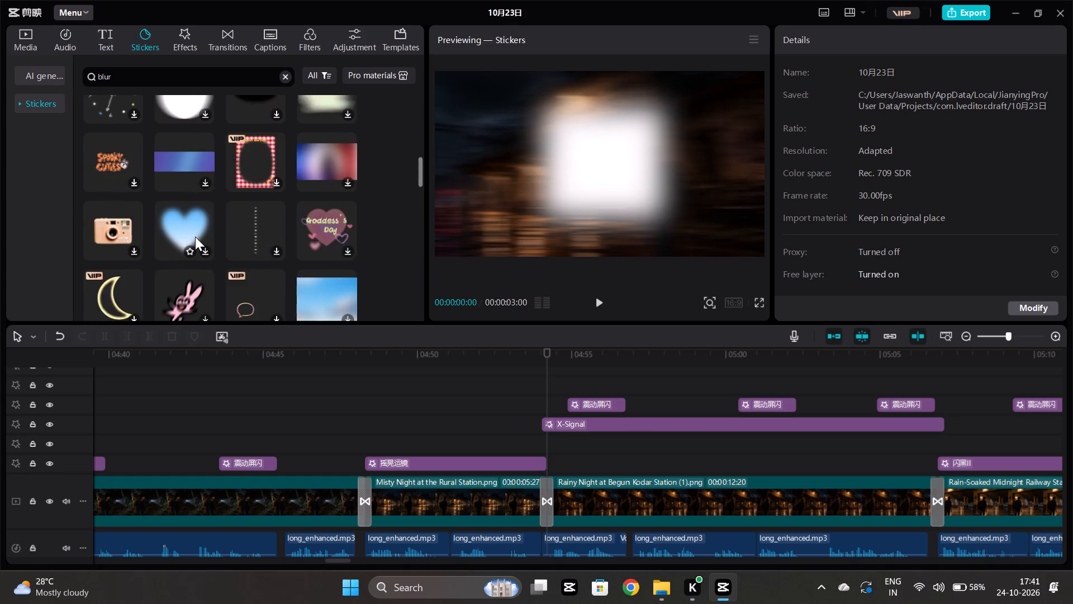
scroll(195, 237, "down", 9)
scroll(196, 237, "up", 1)
scroll(269, 240, "up", 3)
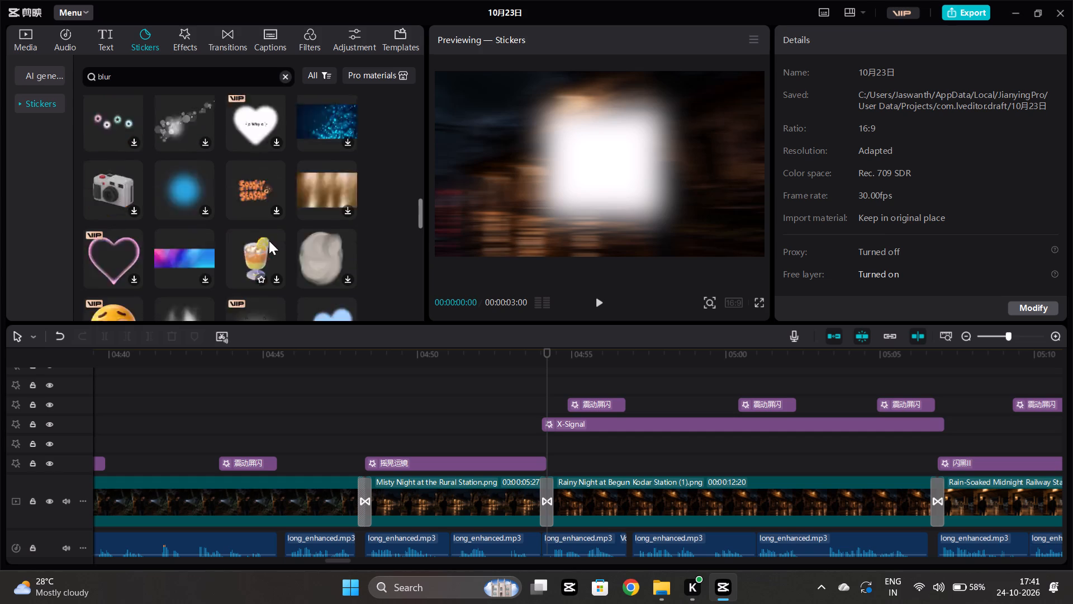
scroll(269, 240, "up", 9)
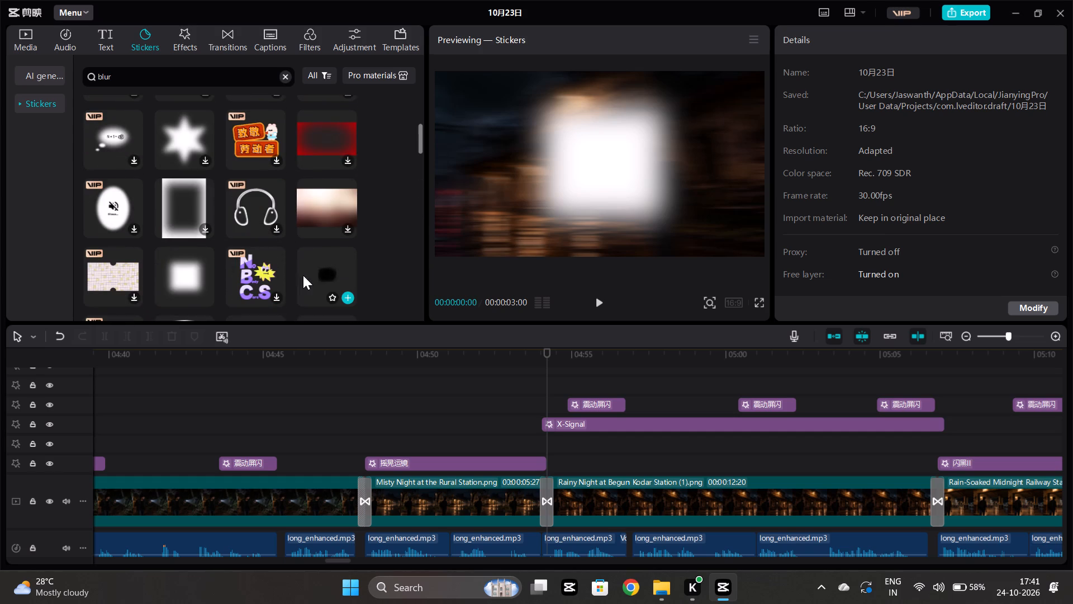
left_click(348, 294)
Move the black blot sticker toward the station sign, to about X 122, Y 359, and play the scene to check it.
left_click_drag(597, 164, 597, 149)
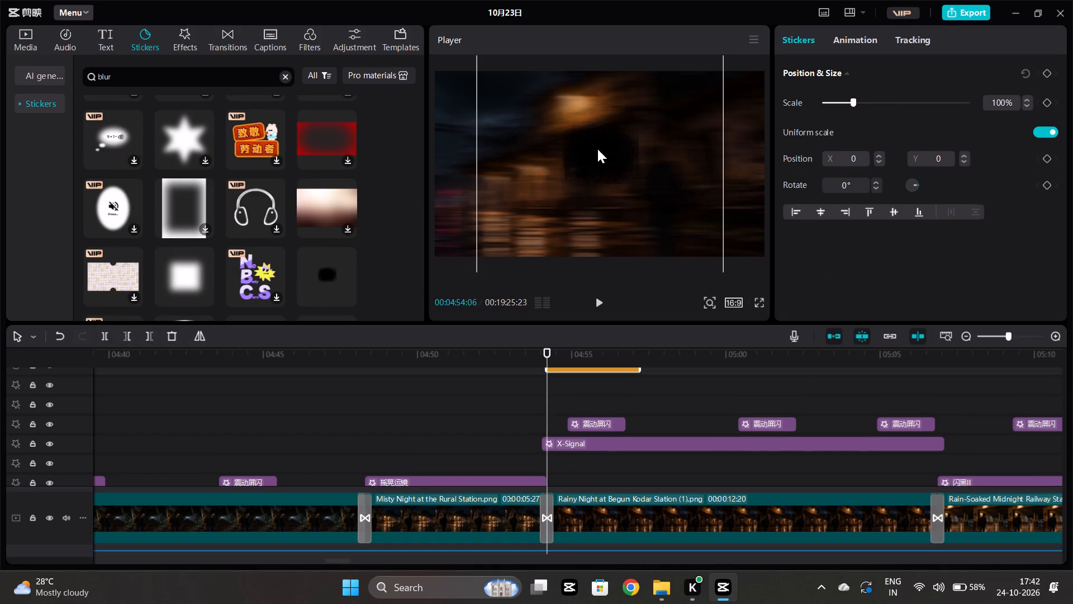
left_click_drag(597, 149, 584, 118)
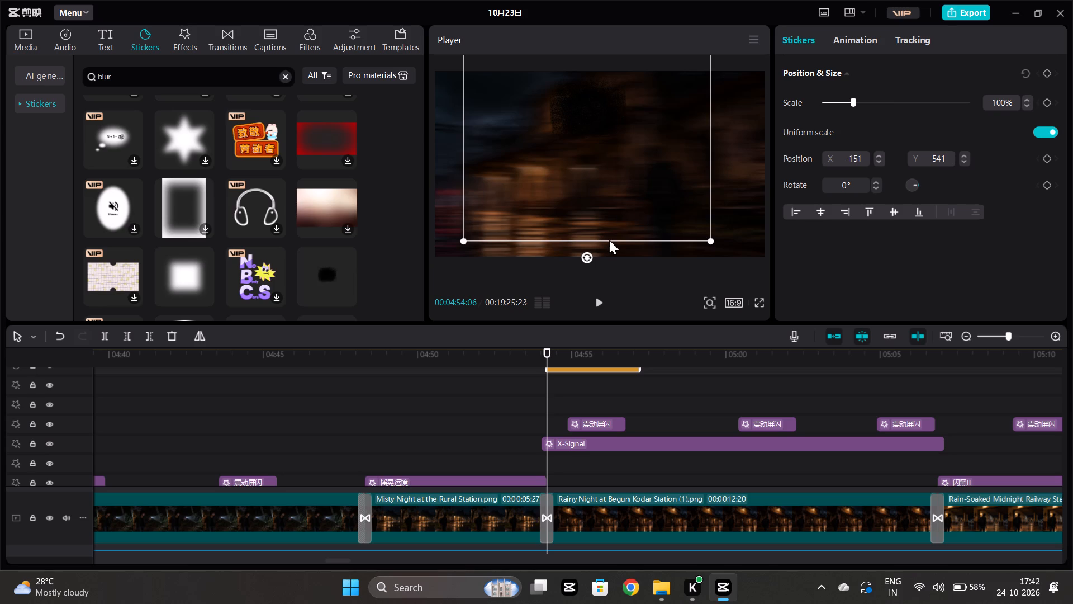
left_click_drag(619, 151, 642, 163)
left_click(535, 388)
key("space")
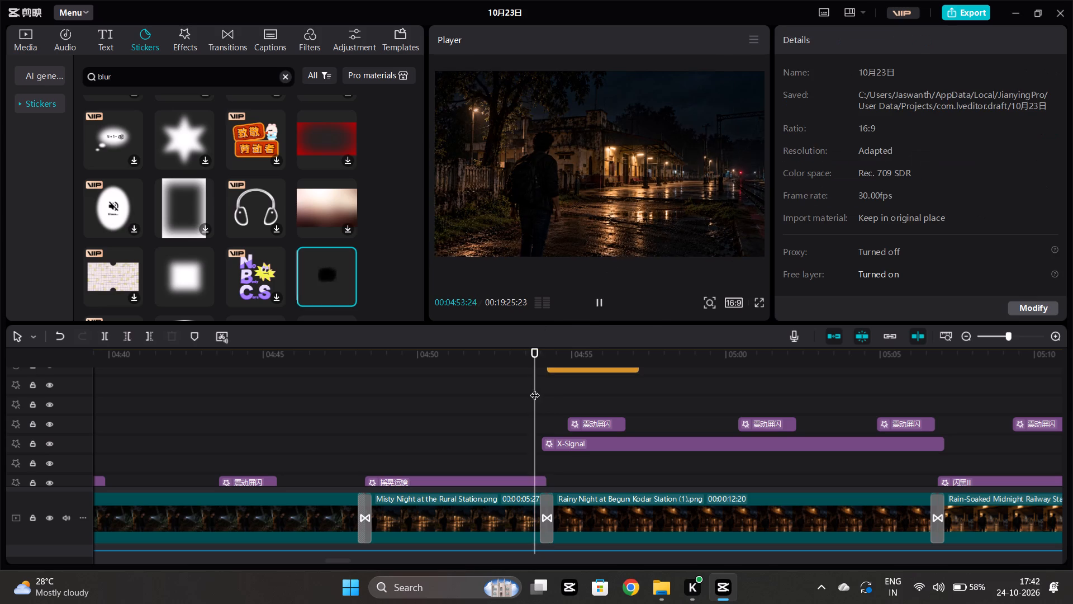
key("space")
Scale the black blot sticker to 74%, move it to about X 216, Y 477, and play the scene to check it.
left_click(612, 121)
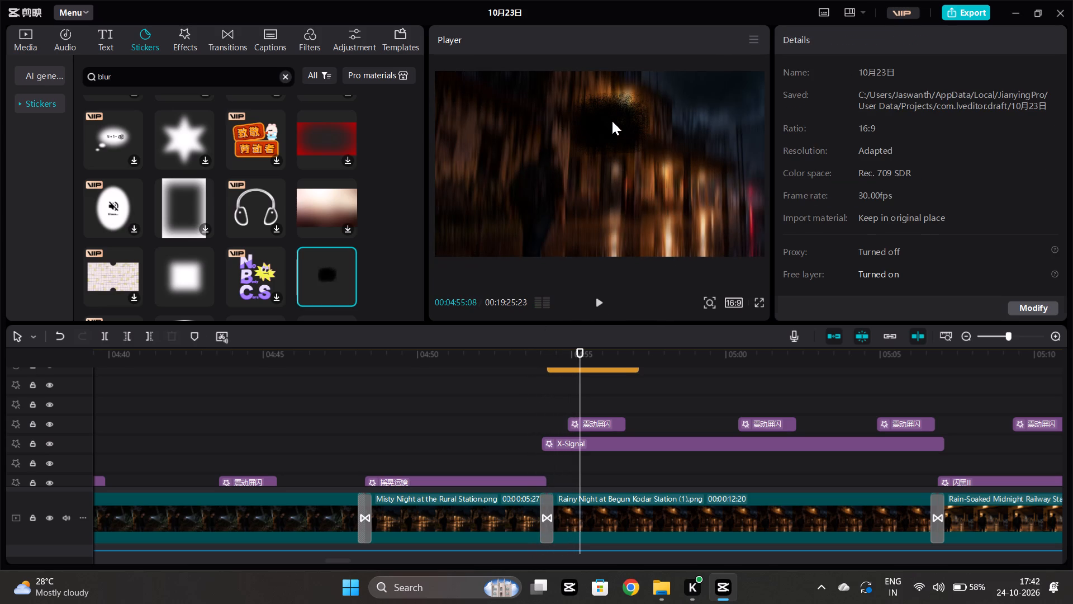
left_click_drag(733, 254, 722, 242)
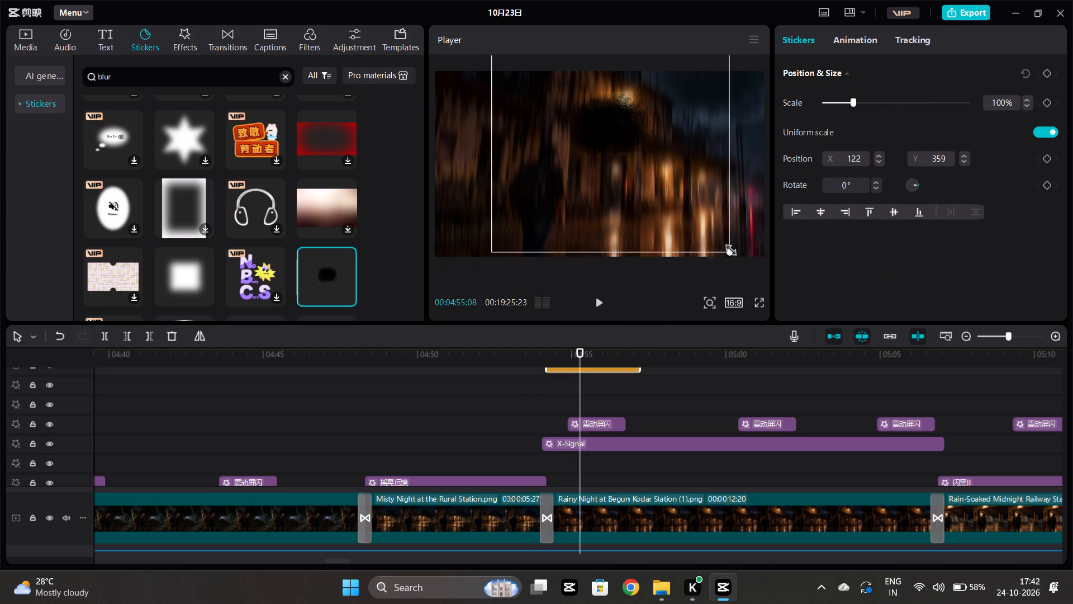
left_click_drag(722, 242, 697, 198)
left_click_drag(628, 149, 630, 136)
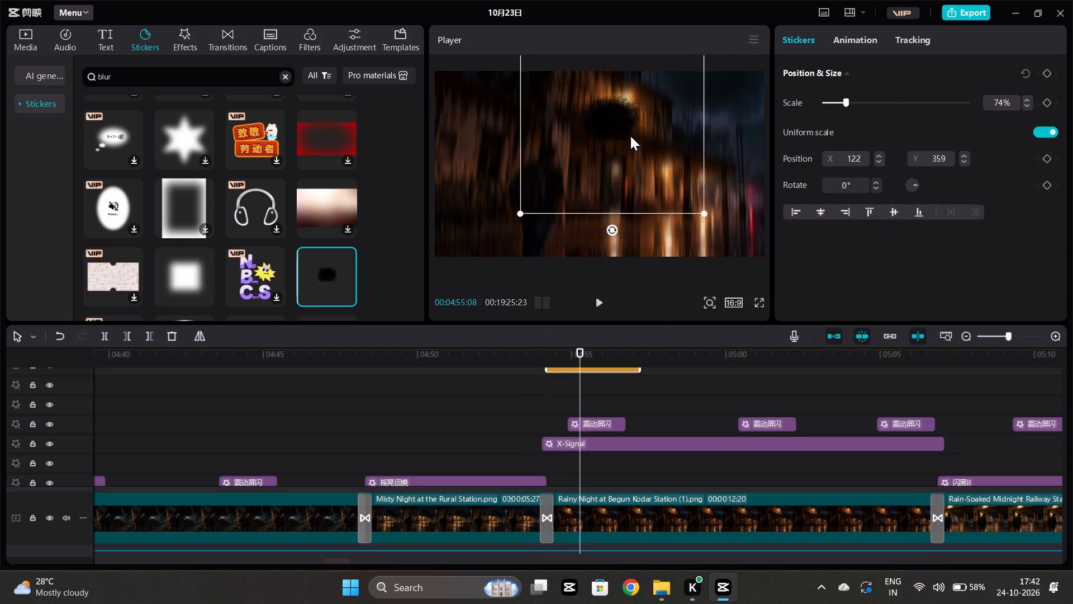
left_click_drag(630, 136, 635, 139)
left_click(539, 375)
key("space")
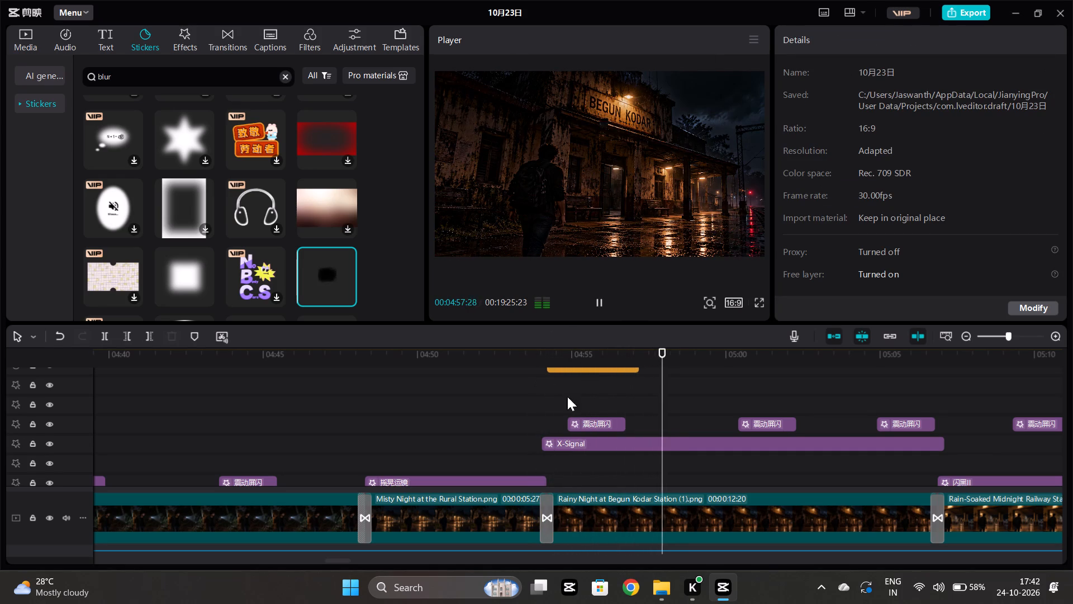
scroll(593, 402, "up", 2)
left_click(607, 397)
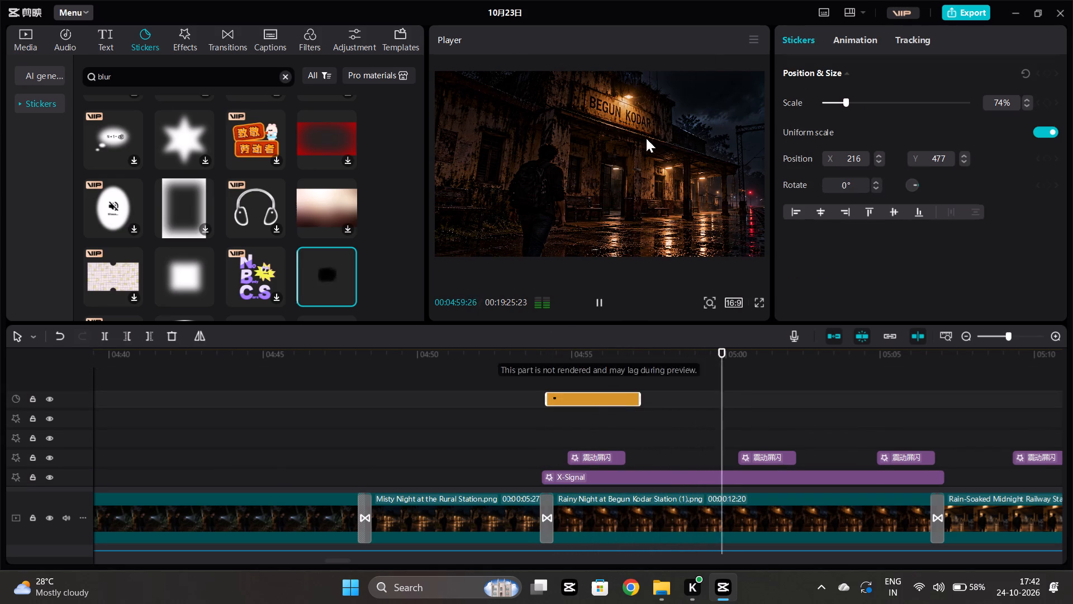
At 00:04:54:06, reposition the black blot sticker over the sign at X 0, Y 563.
left_click(547, 417)
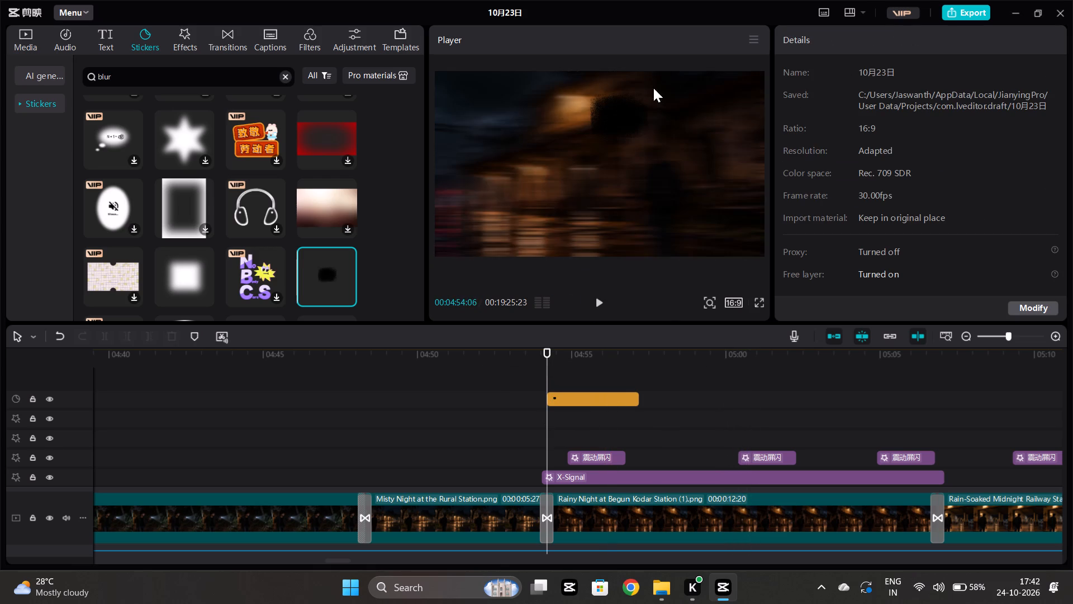
left_click_drag(627, 130, 605, 123)
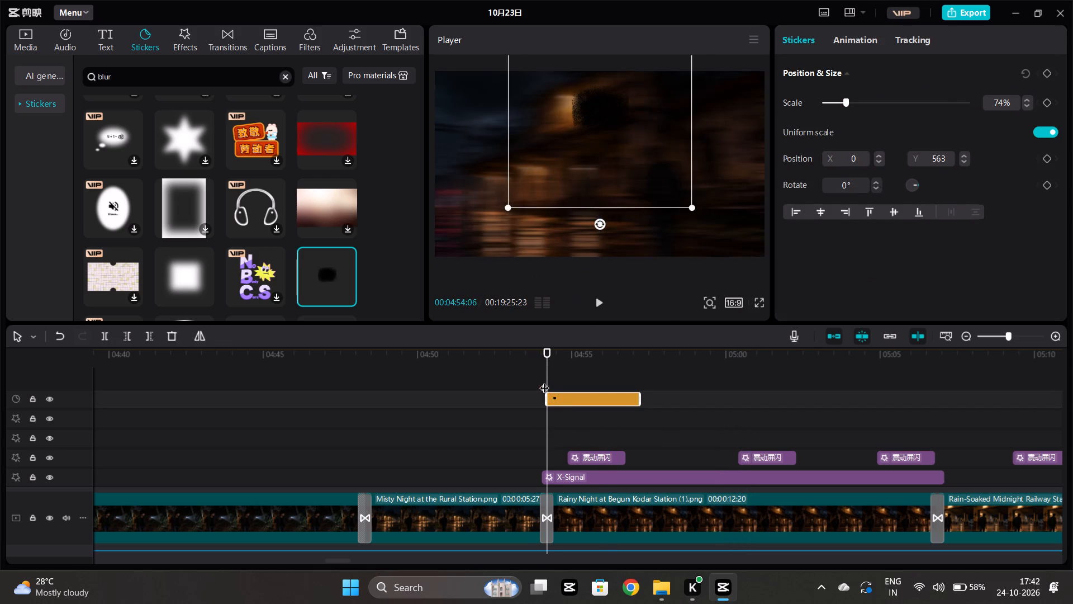
left_click(554, 409)
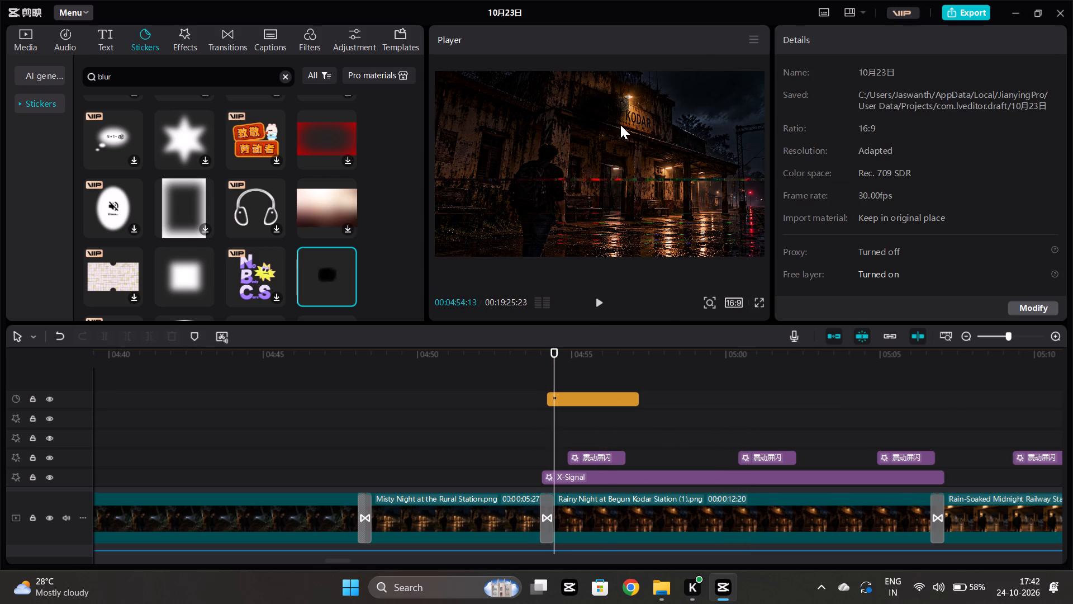
Extend the sticker to the end of the "Rainy Night at Begun Kodar Station (1).png" clip and play the scene back.
left_click(632, 397)
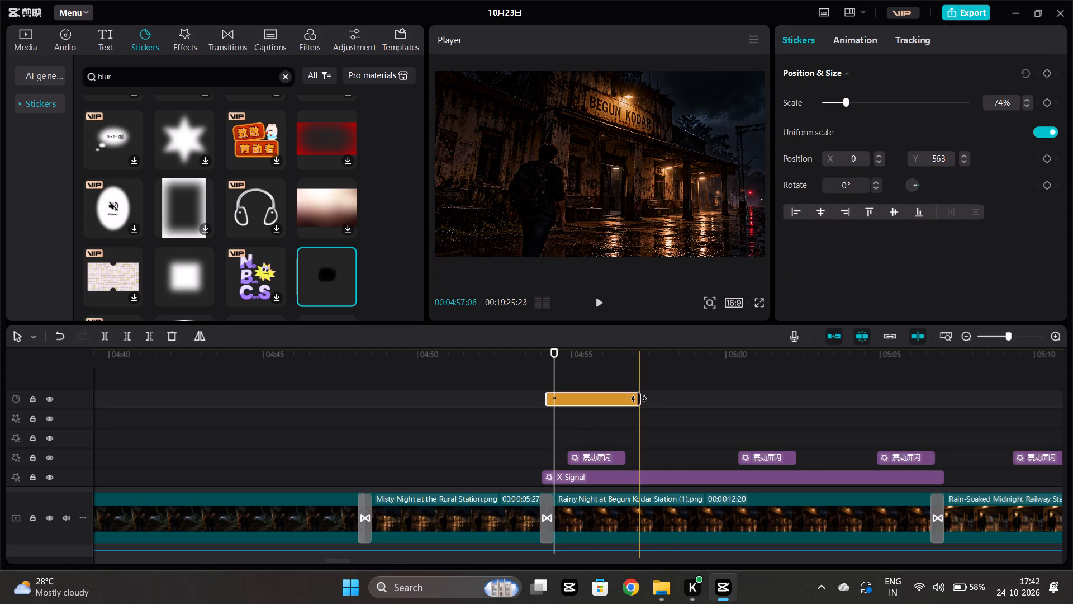
left_click_drag(639, 399, 932, 447)
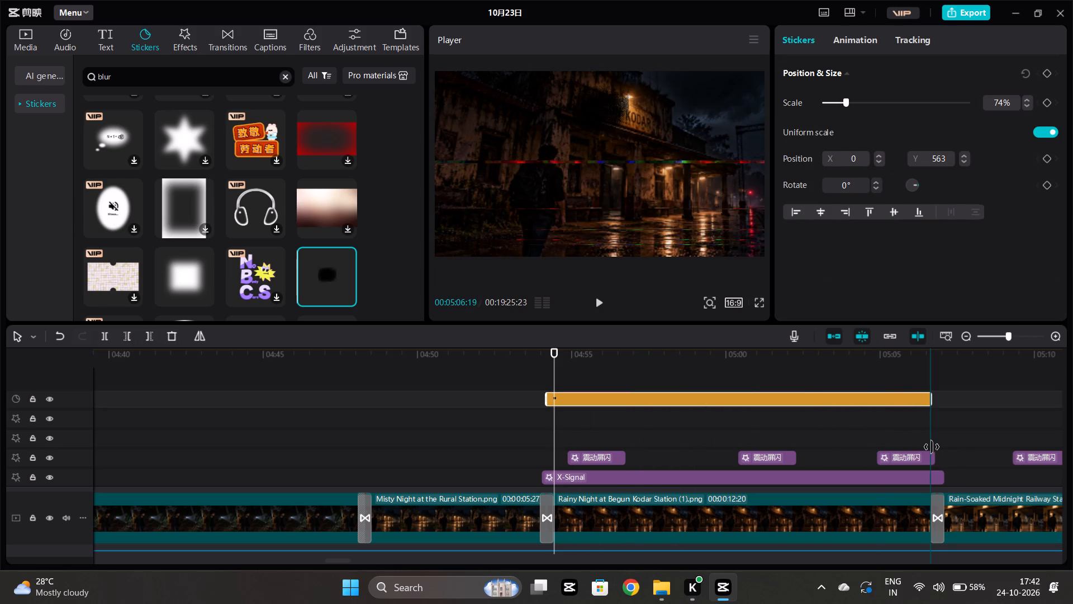
left_click_drag(932, 447, 937, 447)
left_click(517, 416)
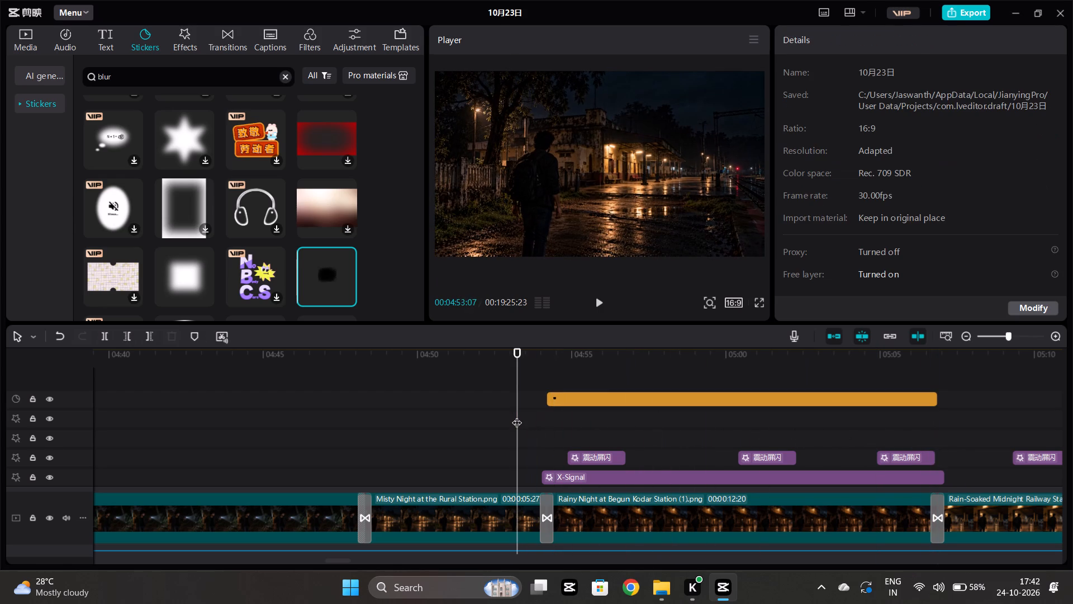
key("space")
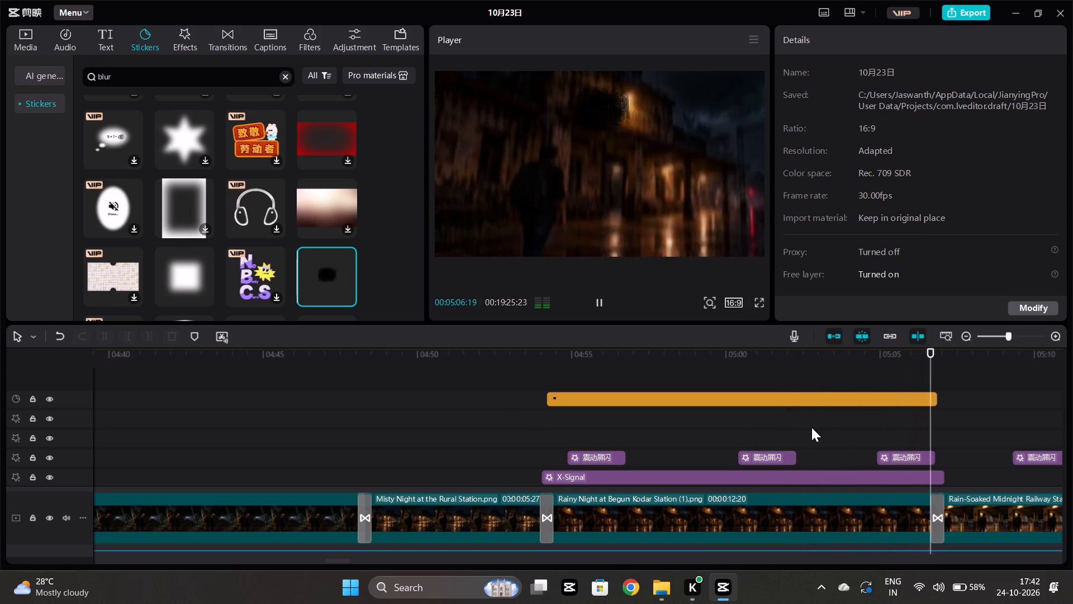
key("space")
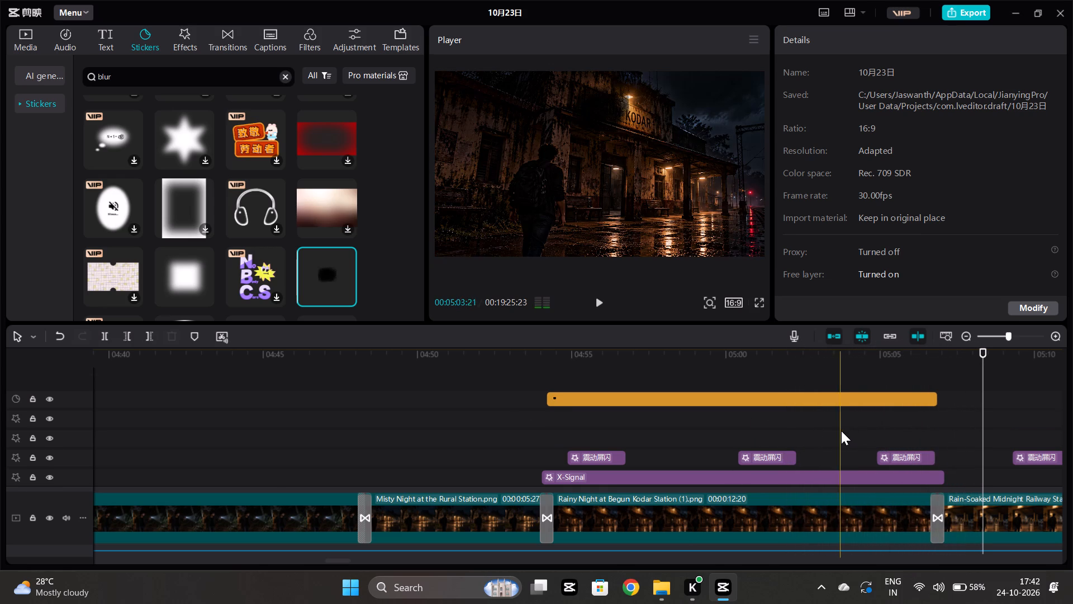
Find the "Rain-Soaked Begunkodar Station Sign.png" clip further along the timeline and place the playhead at its start, 00:18:33:01.
scroll(841, 431, "down", 2)
scroll(841, 431, "left", 12)
scroll(769, 440, "left", 20)
scroll(769, 440, "left", 8)
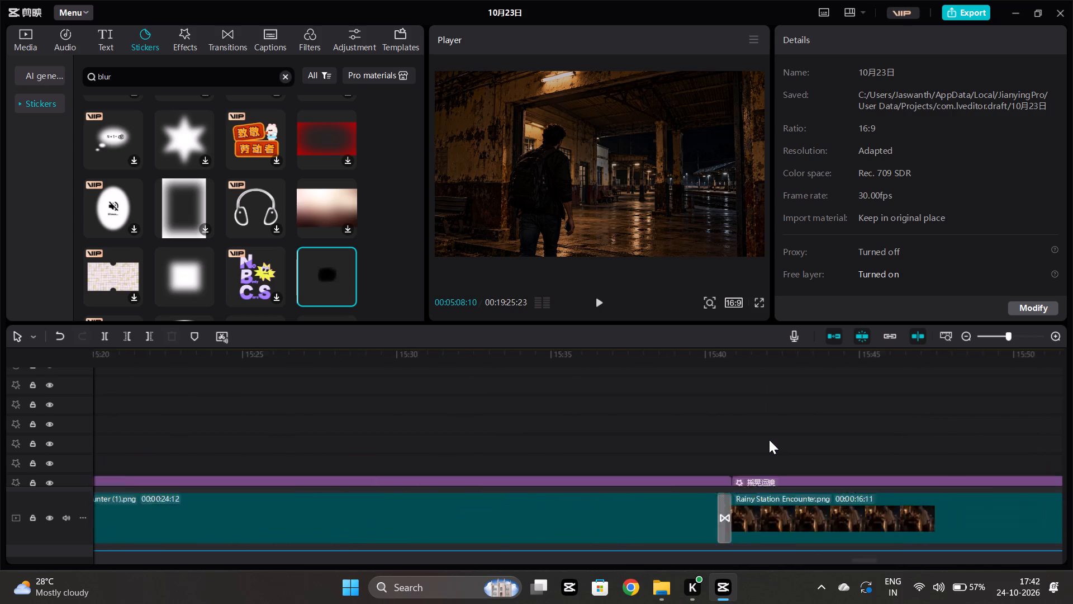
scroll(769, 440, "left", 4)
scroll(769, 440, "right", 20)
scroll(769, 440, "right", 15)
scroll(752, 431, "left", 15)
scroll(752, 431, "left", 20)
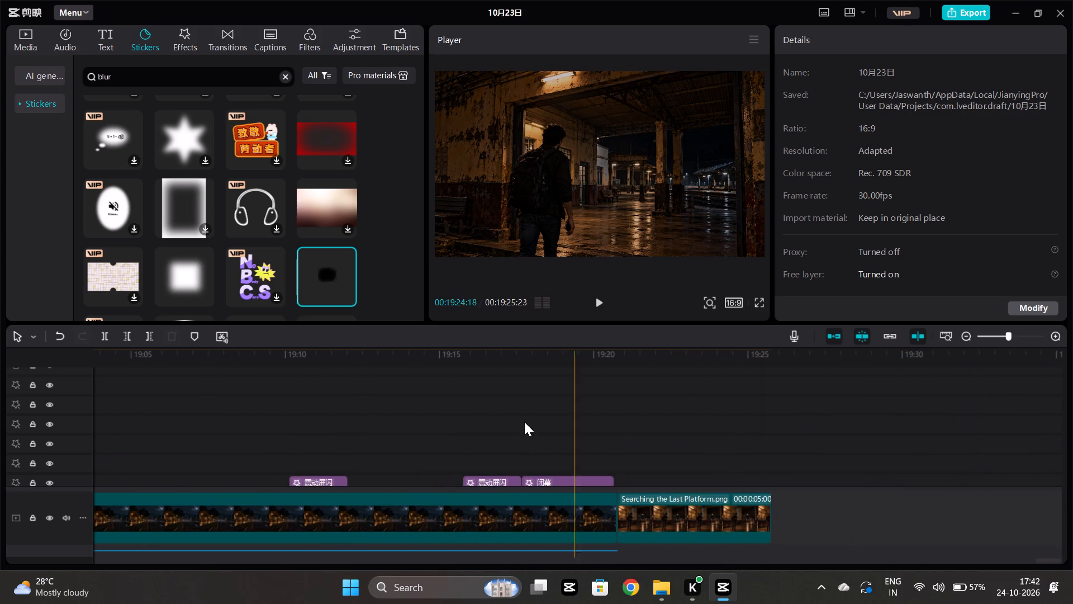
scroll(524, 422, "left", 5)
scroll(524, 422, "right", 3)
left_click(310, 390)
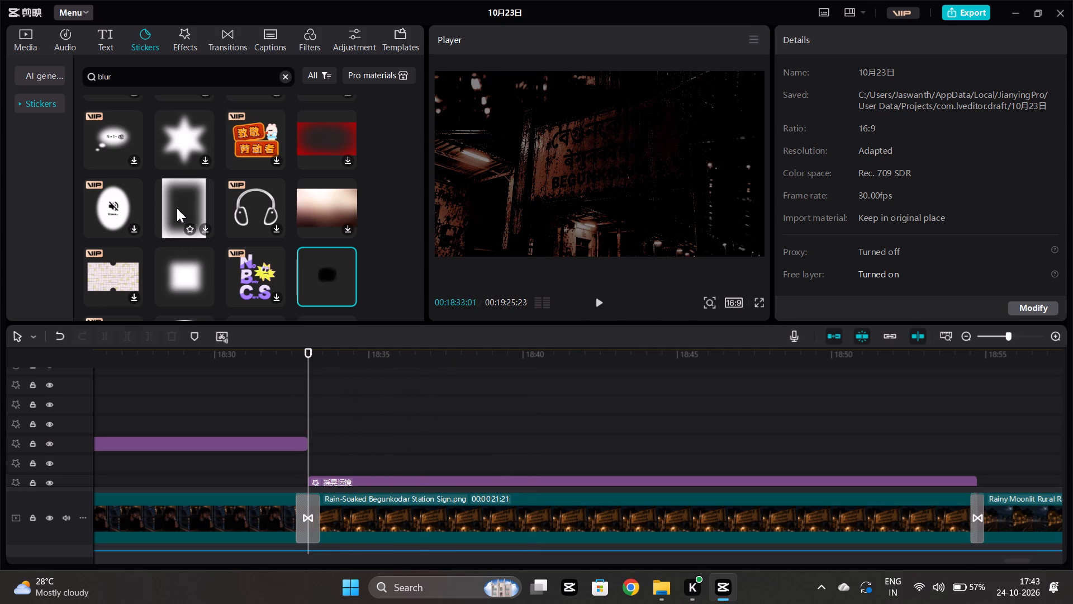
Browse the blur sticker results for a shape suited to covering the station sign.
scroll(255, 201, "up", 1)
scroll(231, 176, "down", 2)
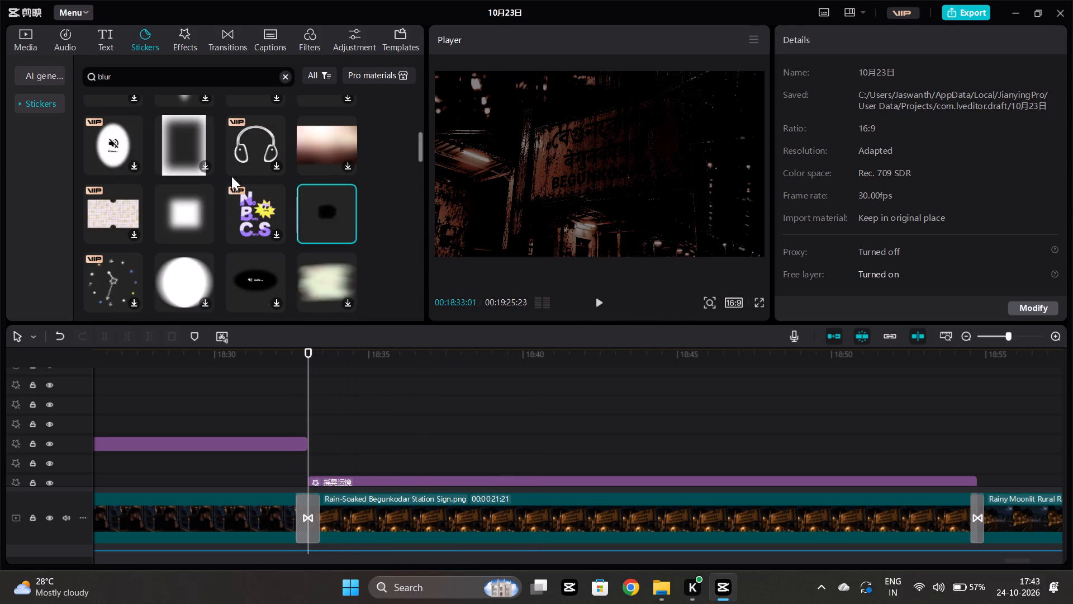
scroll(231, 176, "down", 1)
scroll(175, 226, "down", 2)
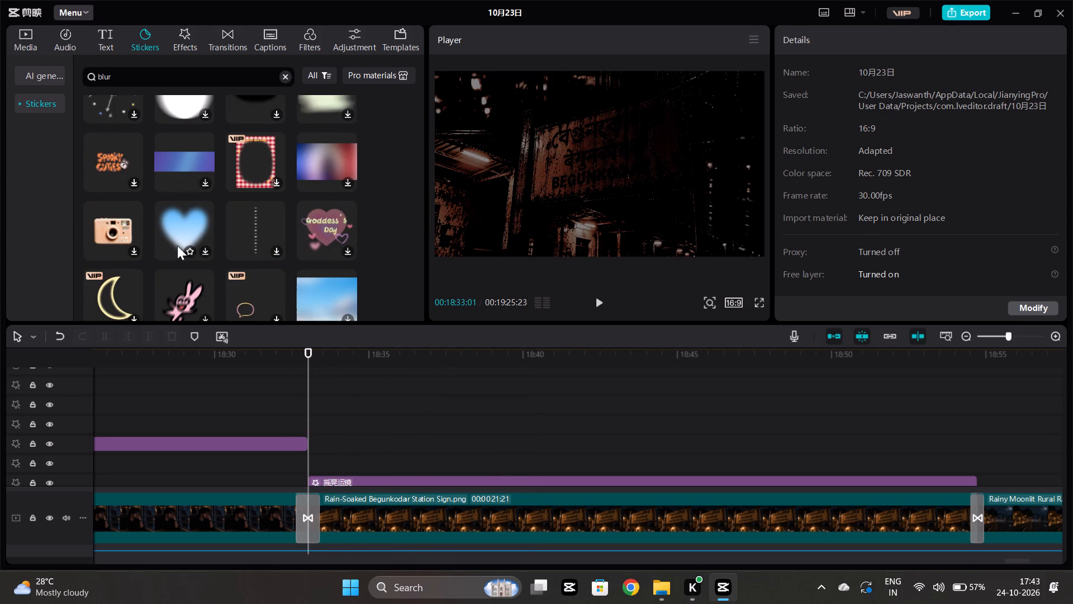
scroll(210, 247, "down", 5)
scroll(258, 233, "down", 5)
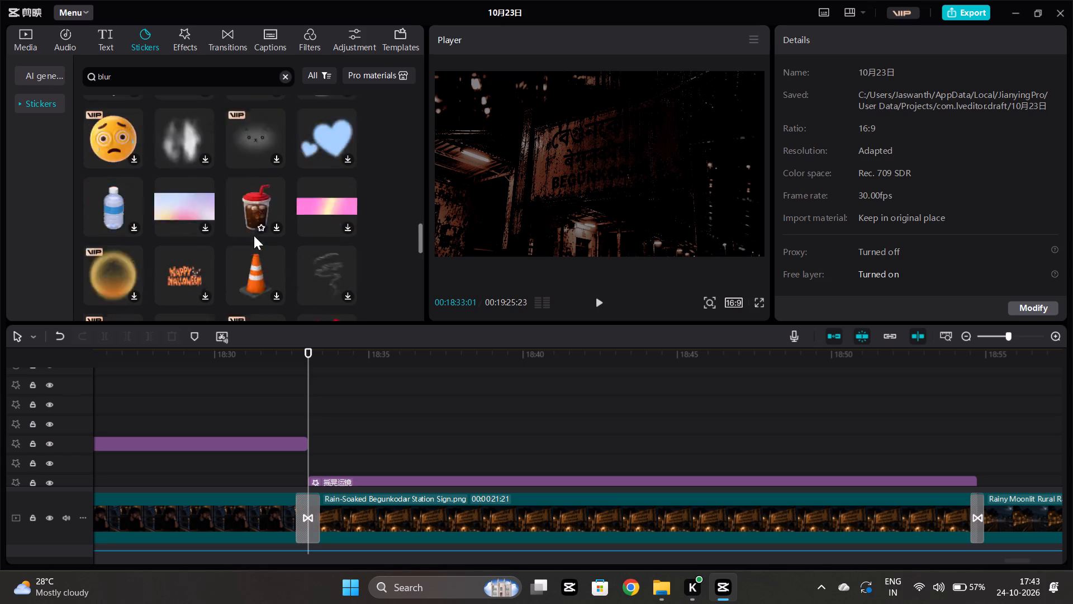
scroll(254, 235, "down", 4)
scroll(254, 235, "up", 7)
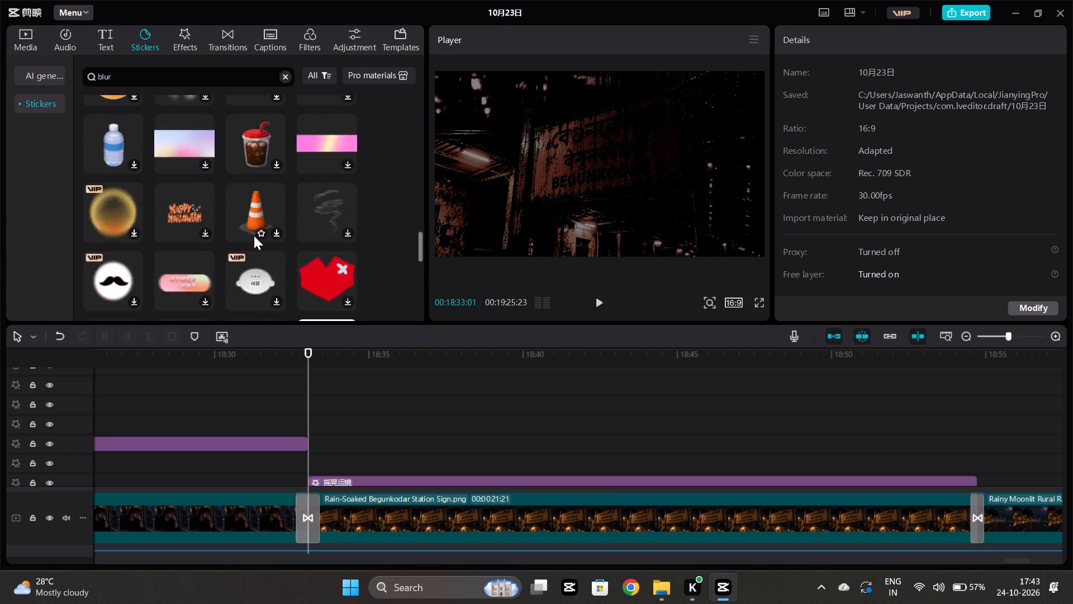
scroll(254, 235, "up", 5)
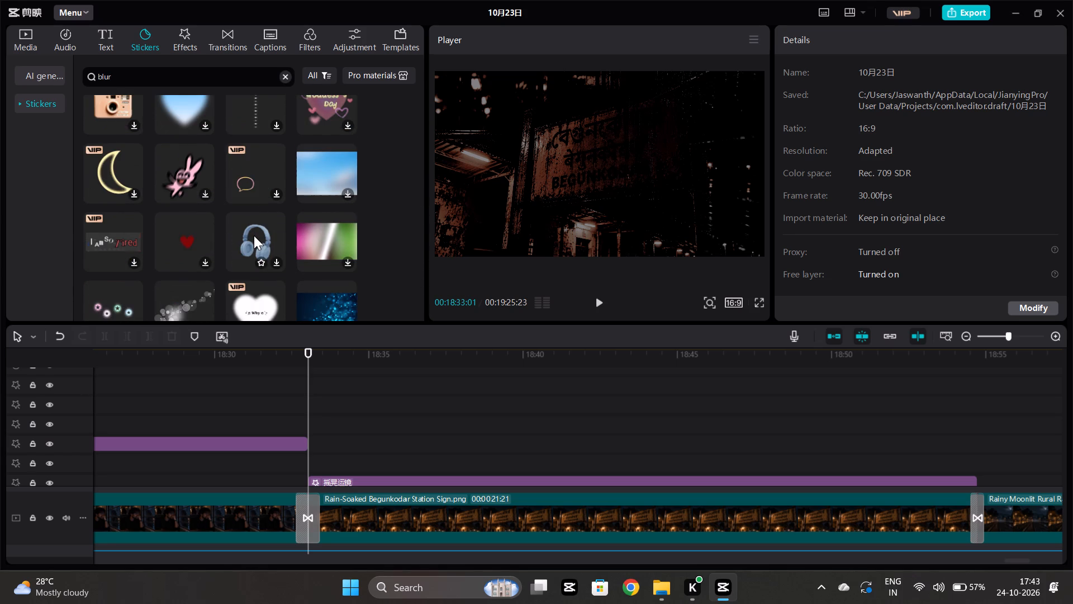
scroll(254, 235, "up", 4)
scroll(272, 163, "up", 1)
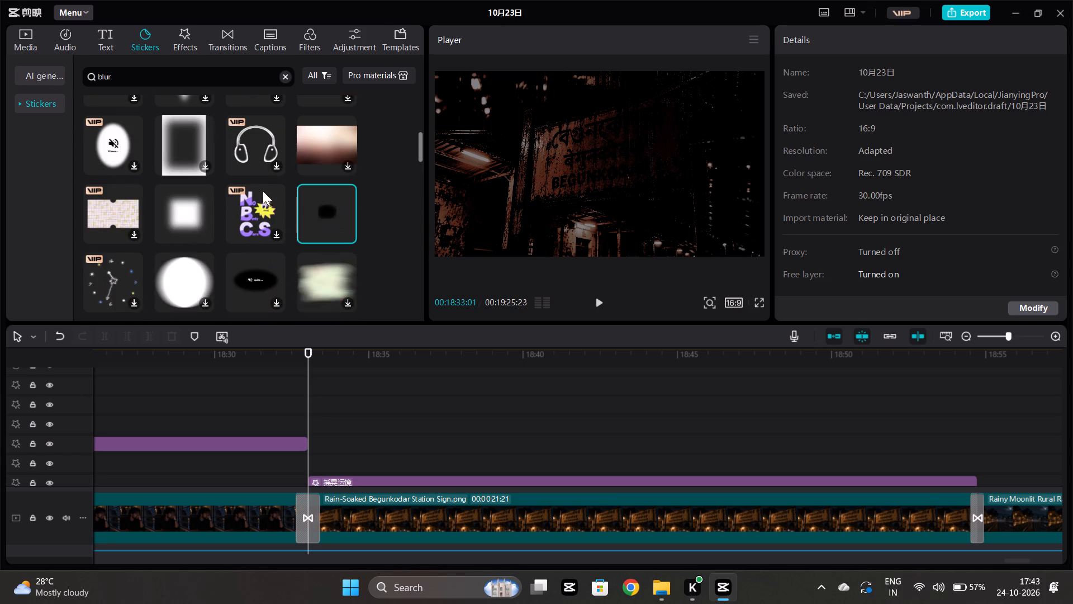
scroll(260, 194, "up", 1)
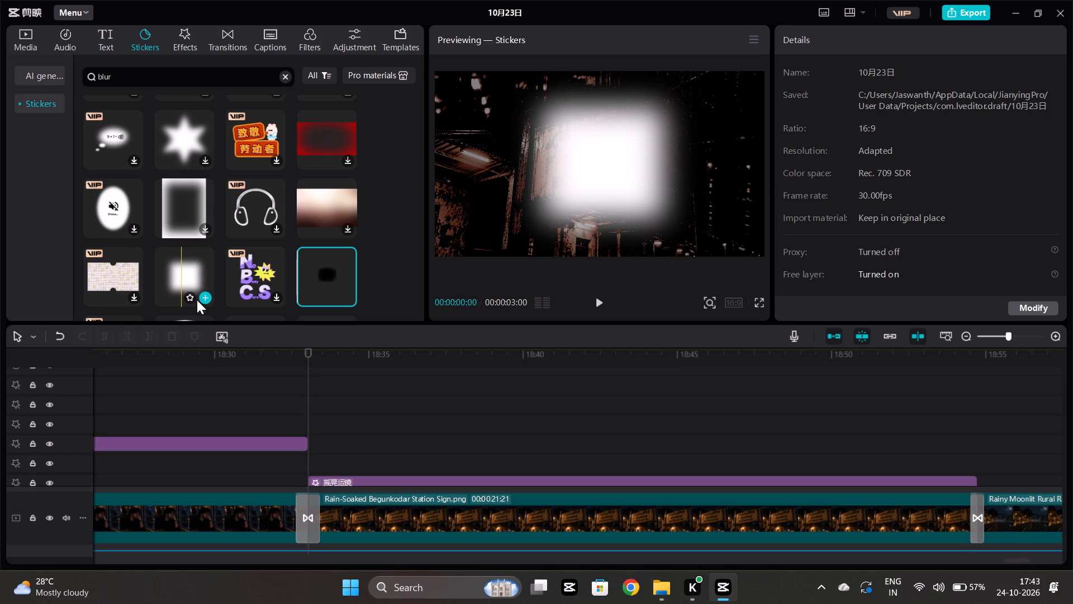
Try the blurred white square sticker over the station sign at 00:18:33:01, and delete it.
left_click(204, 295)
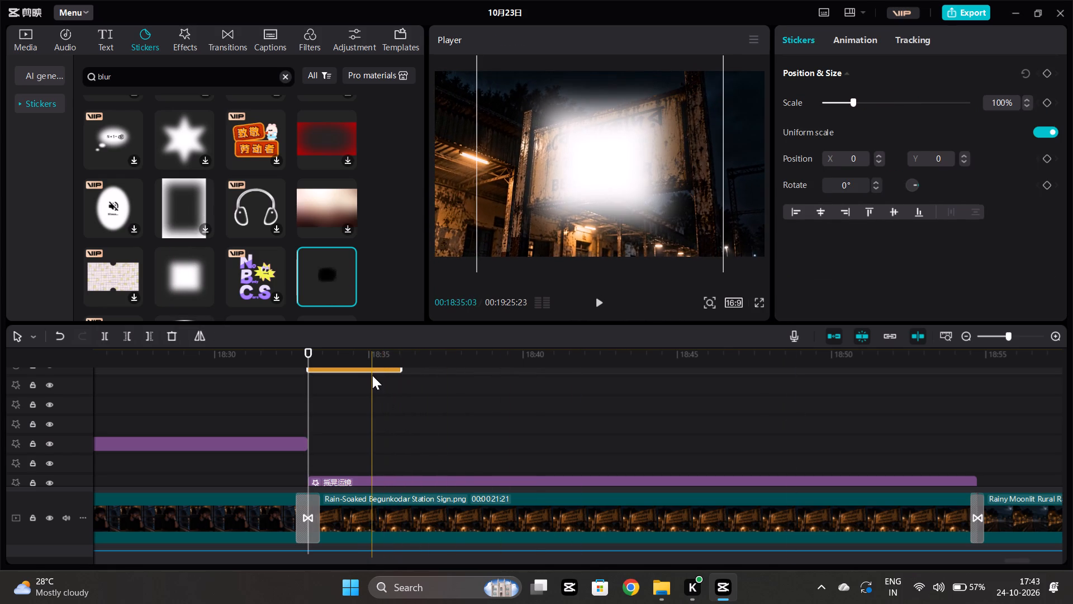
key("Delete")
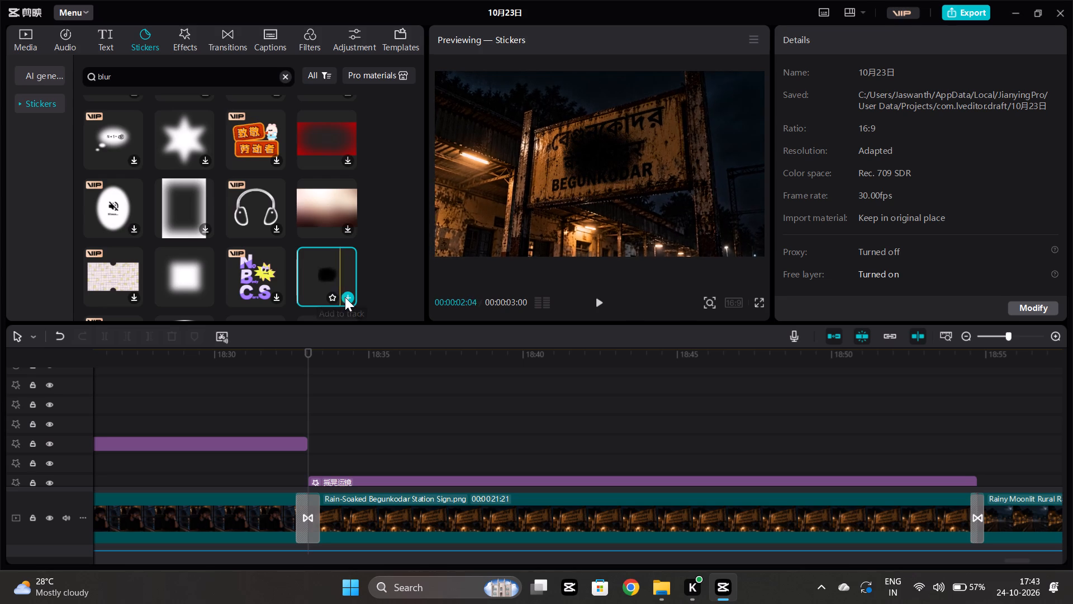
Add the black blot sticker at 00:18:33:01, scale it to 163% and position it over the sign at X 0, Y 0.
left_click(345, 297)
scroll(428, 408, "up", 2)
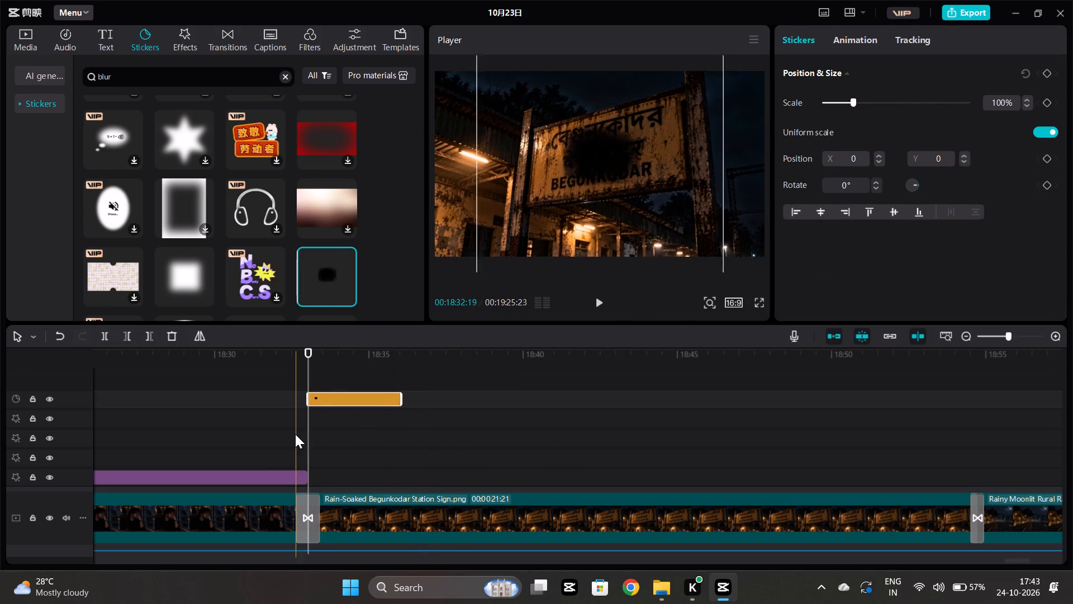
left_click(325, 447)
left_click(616, 156)
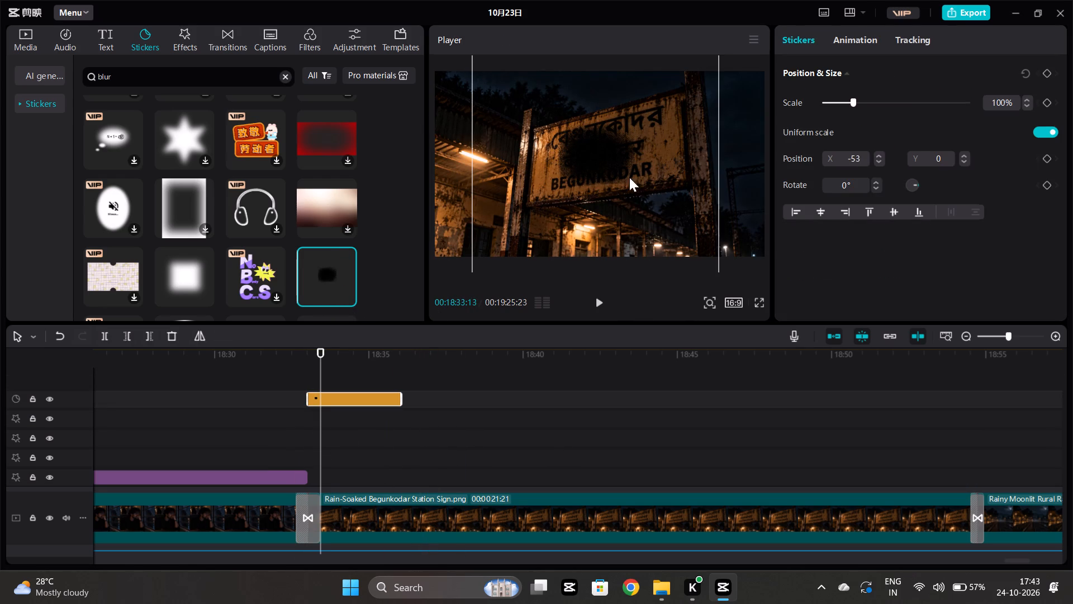
scroll(626, 177, "down", 3, "ctrl")
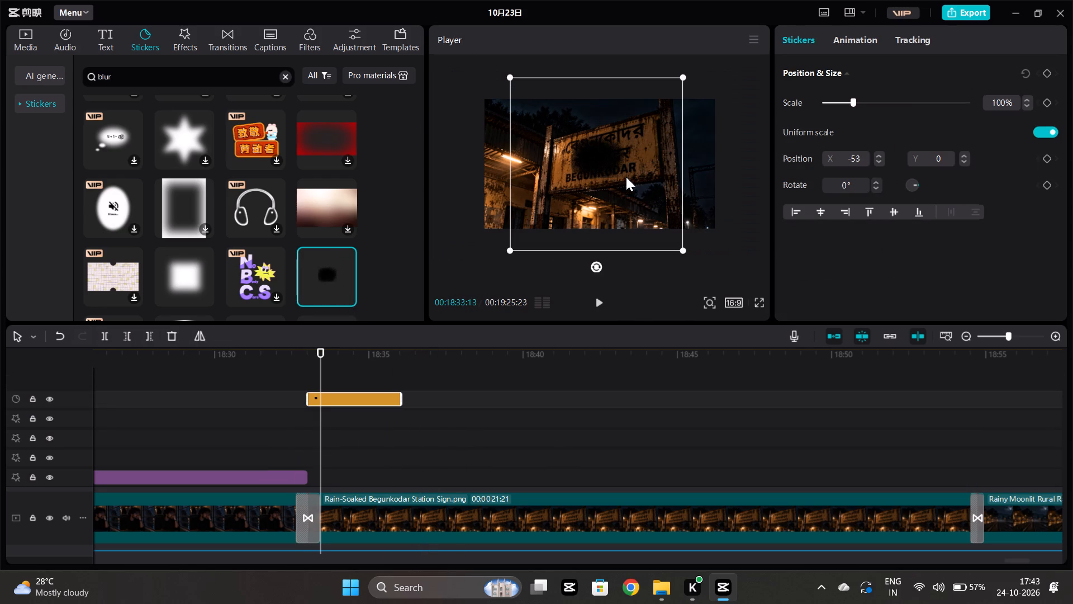
left_click_drag(680, 252, 692, 259)
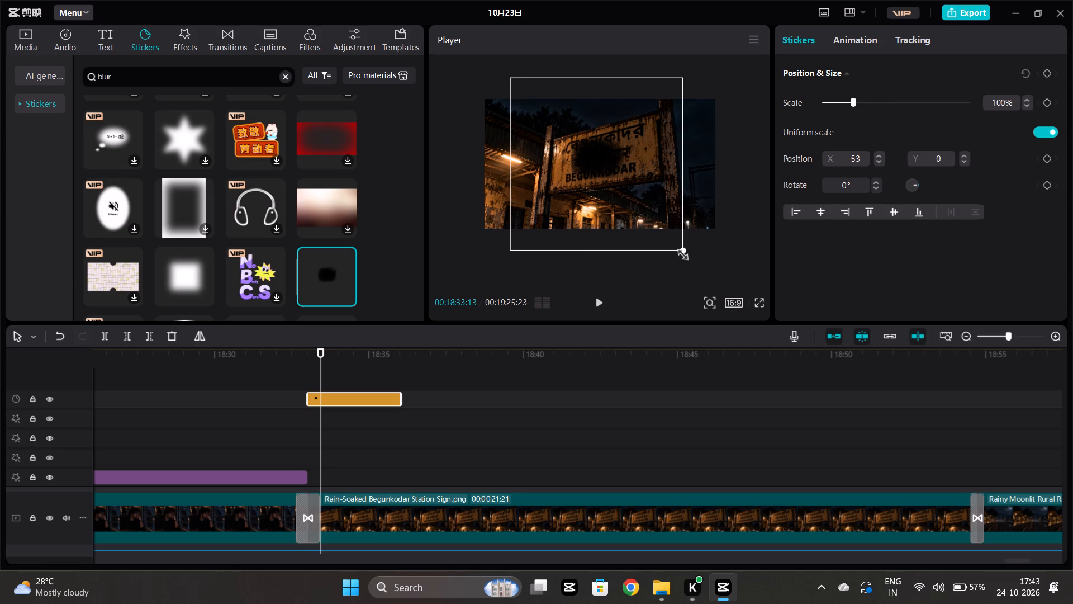
left_click_drag(692, 259, 786, 312)
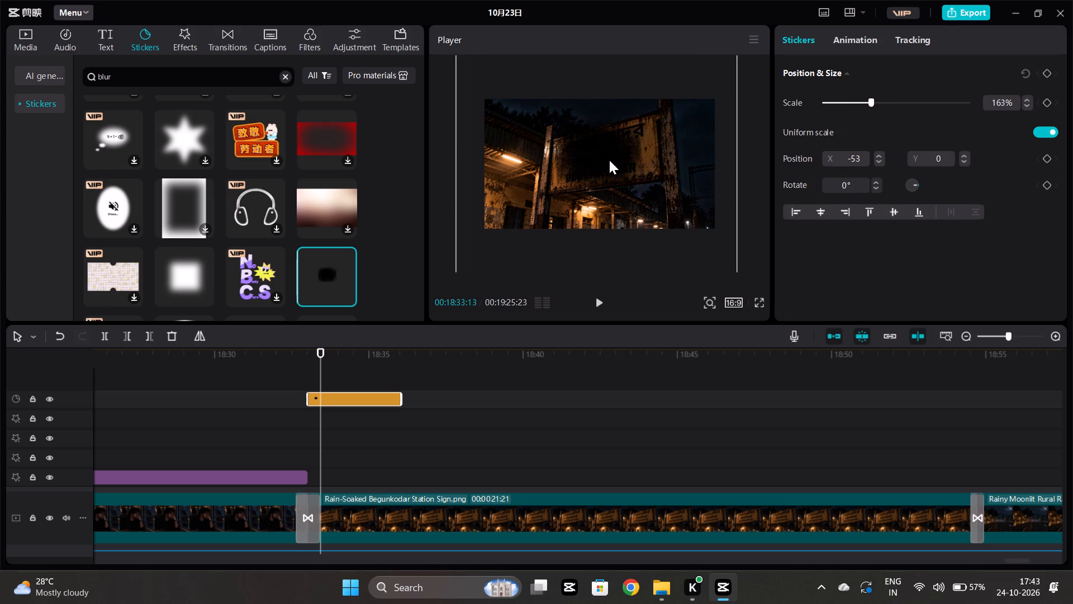
left_click_drag(609, 160, 614, 159)
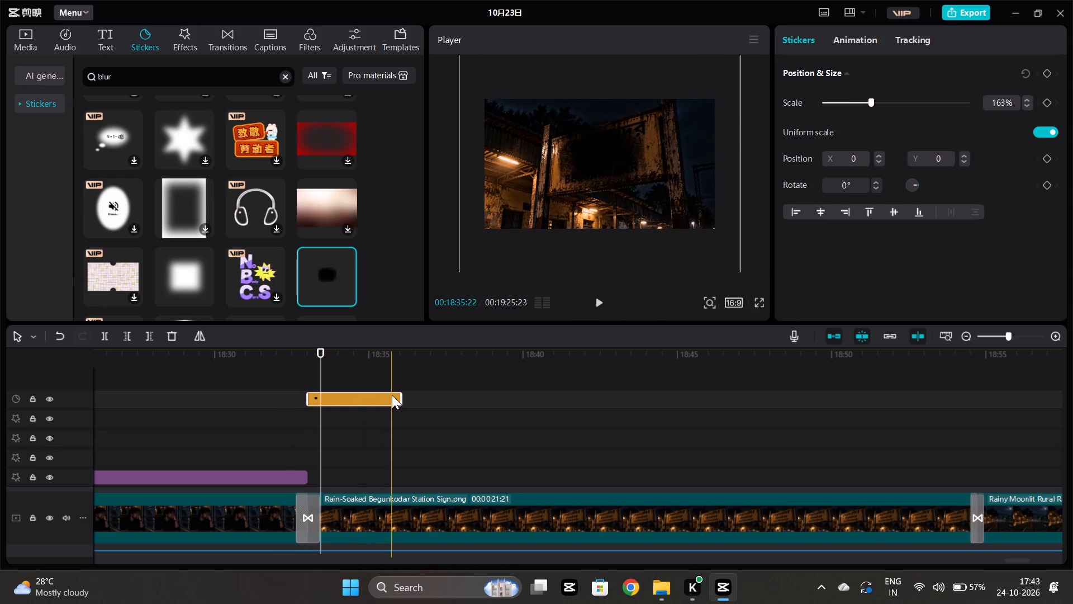
Extend the black blot sticker to the end of the "Rain-Soaked Begunkodar Station Sign.png" clip.
left_click_drag(401, 404, 923, 494)
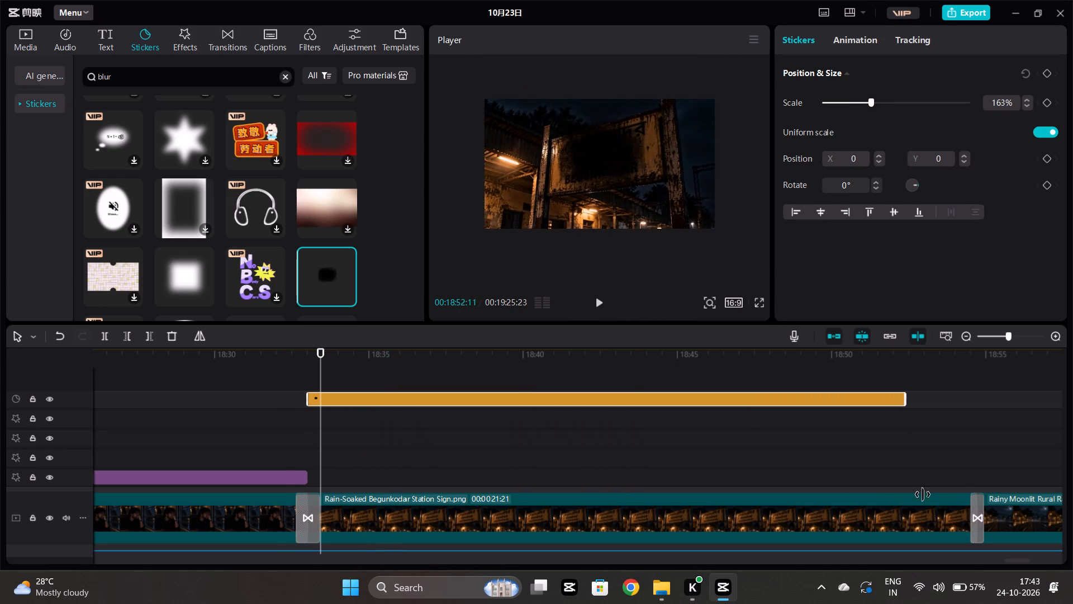
left_click_drag(923, 494, 974, 477)
left_click(842, 459)
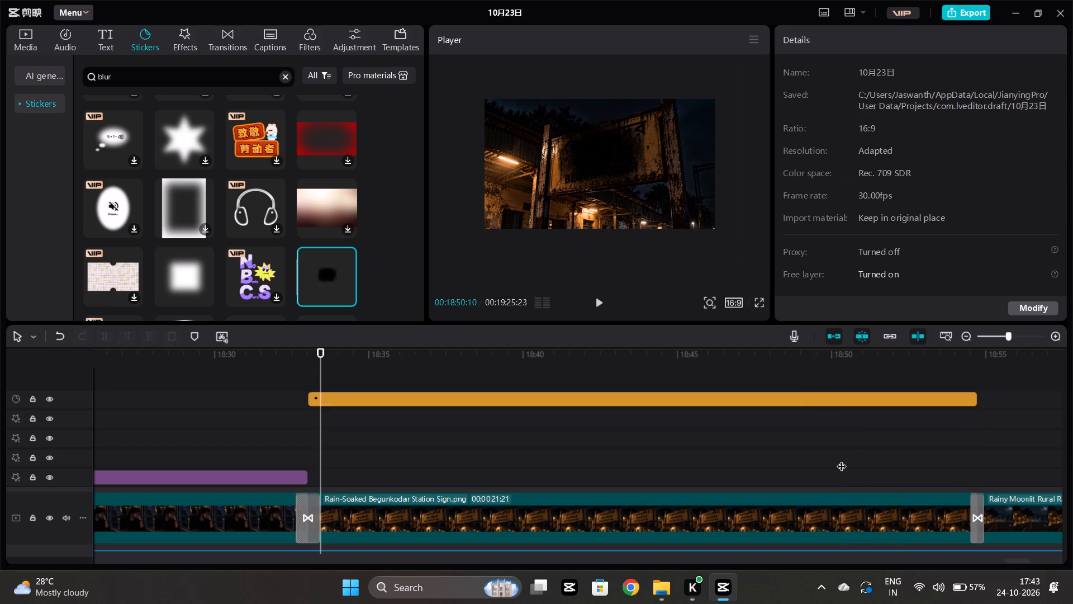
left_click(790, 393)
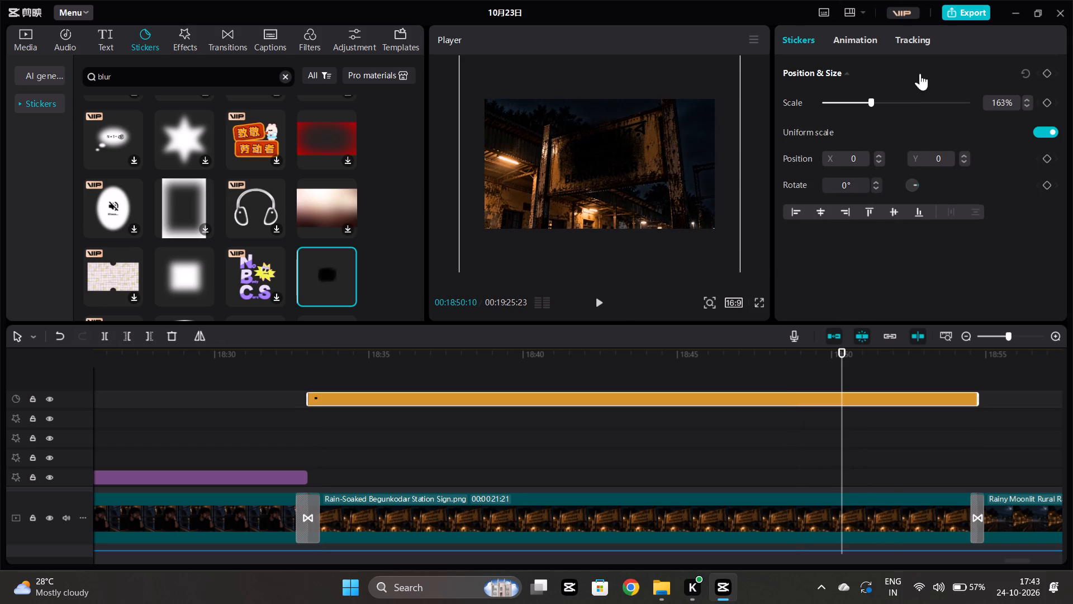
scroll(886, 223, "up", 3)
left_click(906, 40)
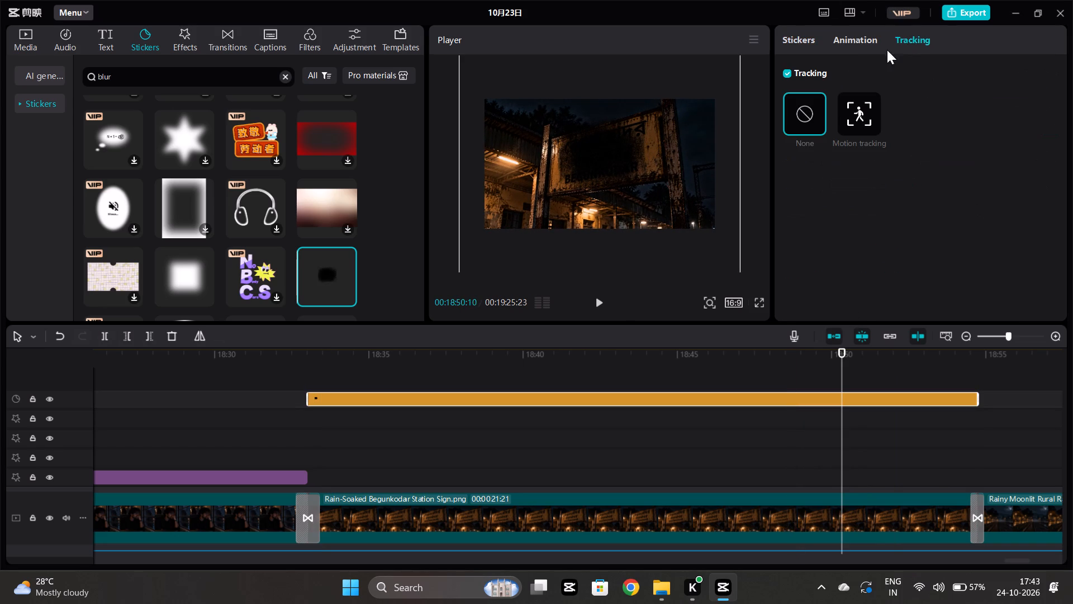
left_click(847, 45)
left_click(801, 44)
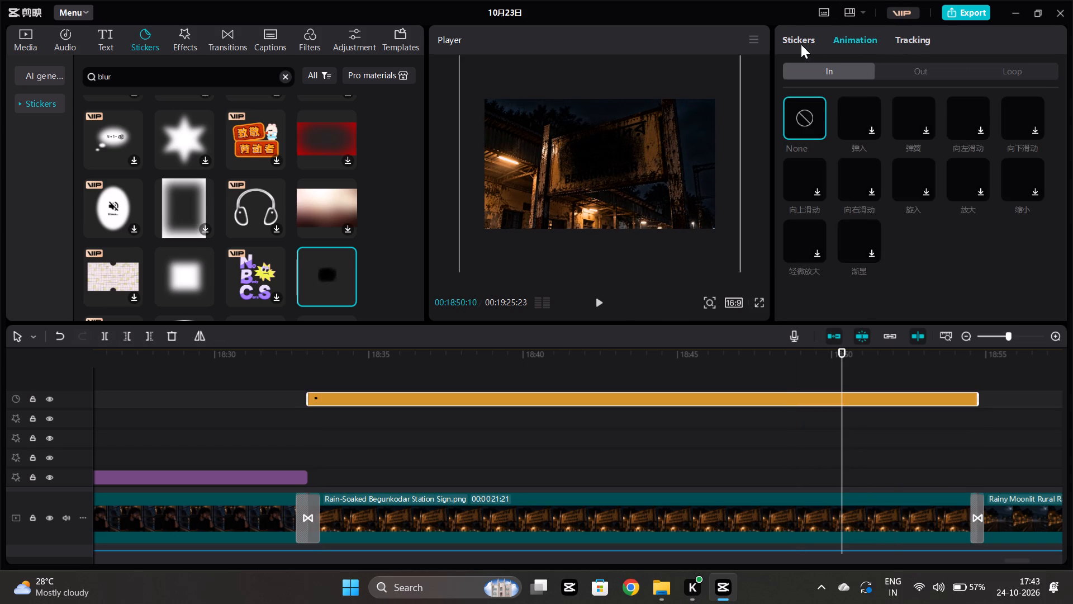
Play the "Rain-Soaked Begunkodar Station Sign.png" scene from just before its start, and check the sticker's coverage through the clip's end.
left_click(295, 425)
key("space")
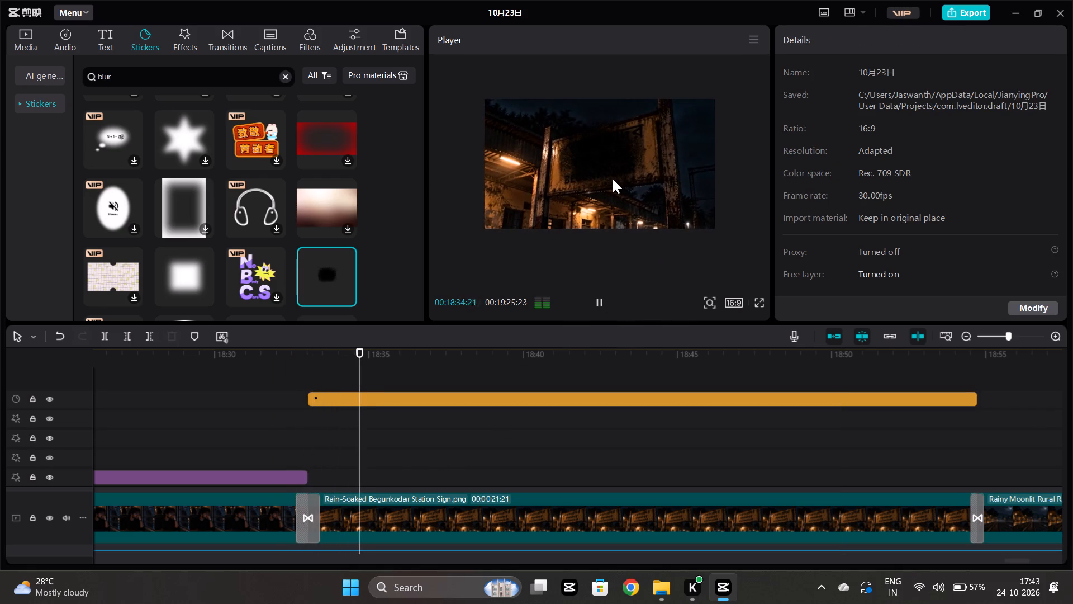
scroll(613, 179, "up", 5, "ctrl")
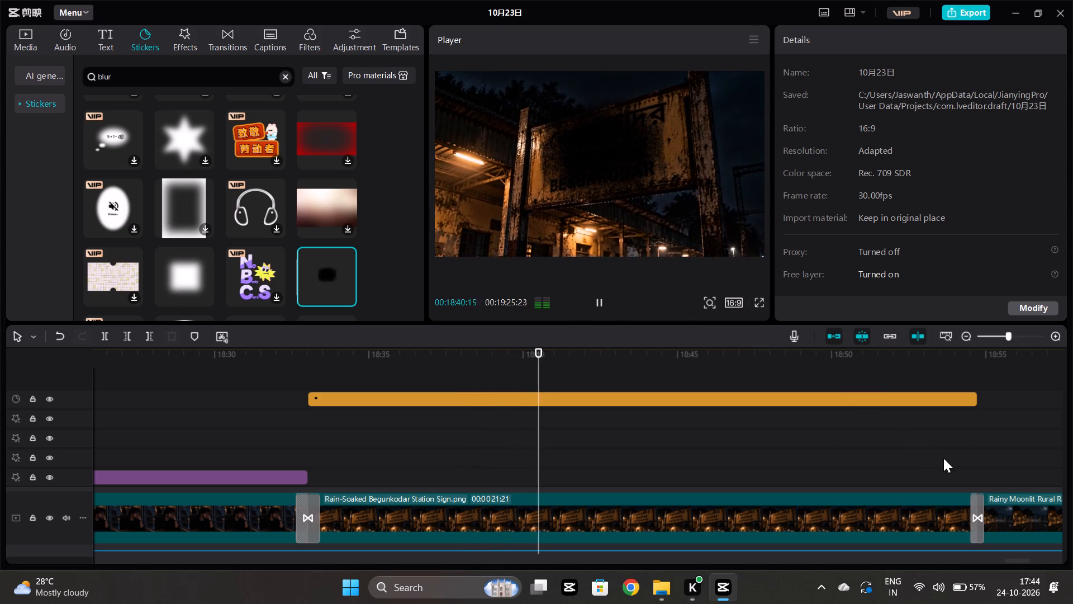
left_click(967, 437)
key("space")
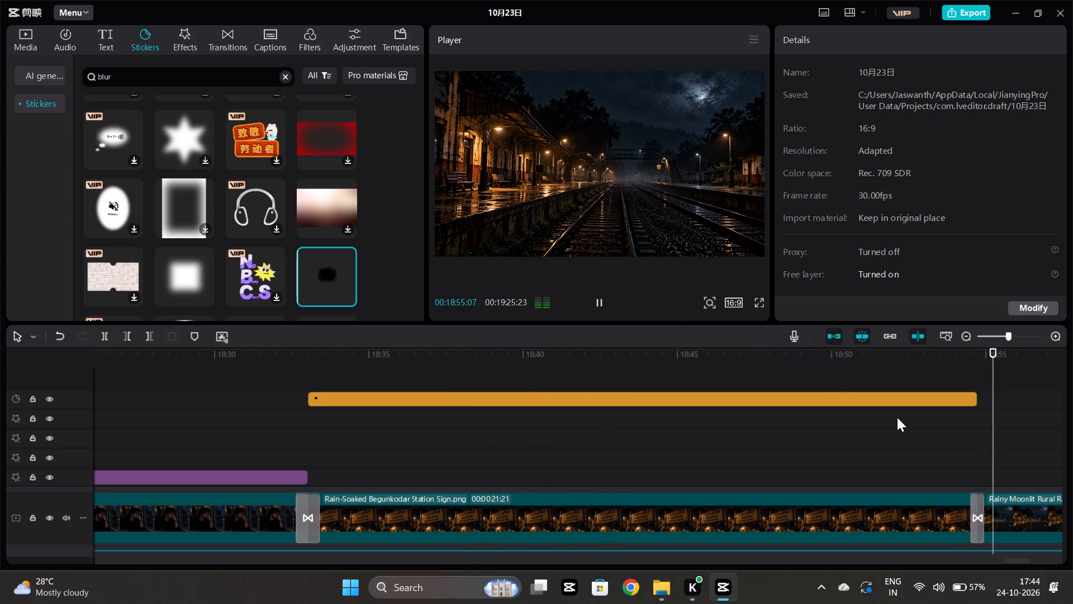
Stop playback and scan the earlier parts of the timeline for other scenes that show the station name.
scroll(866, 419, "right", 15)
scroll(451, 414, "down", 1)
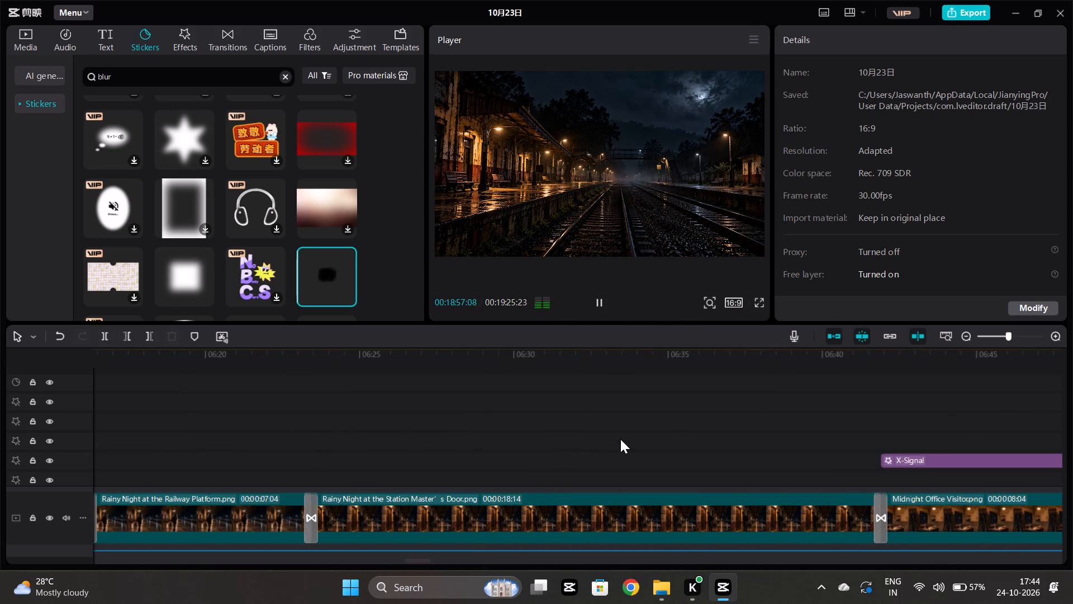
key("space")
scroll(373, 449, "right", 9)
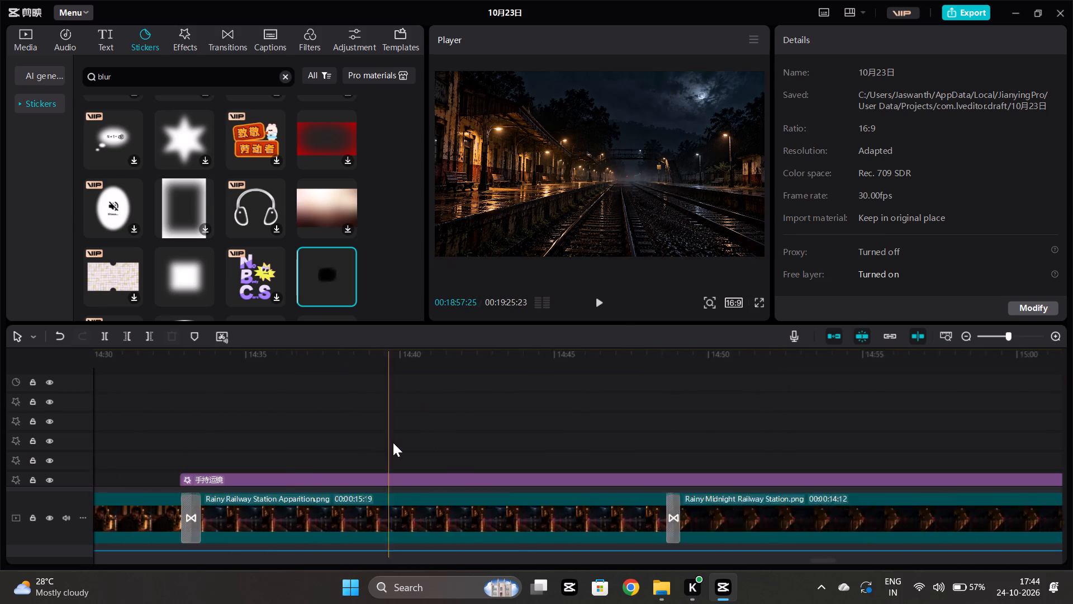
scroll(545, 441, "down", 5)
scroll(387, 492, "right", 3)
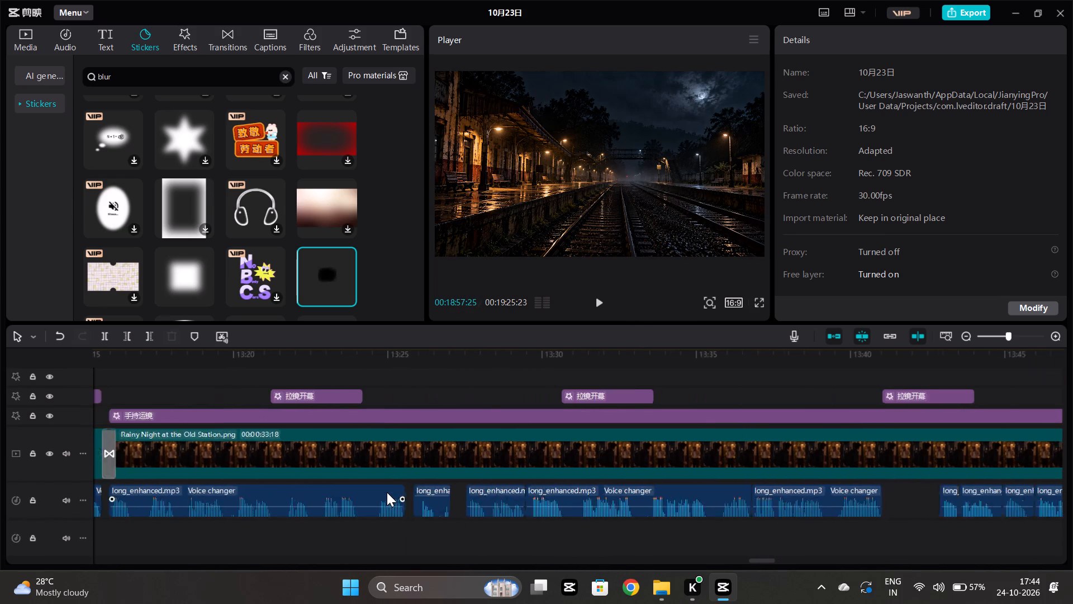
scroll(387, 492, "right", 2)
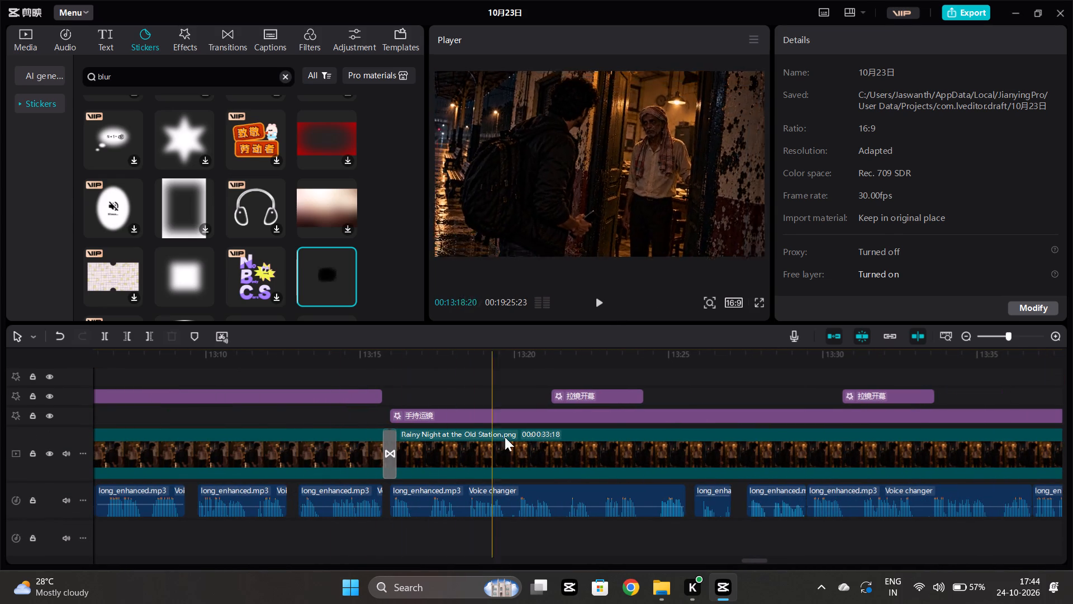
left_click(683, 448)
scroll(599, 435, "right", 4)
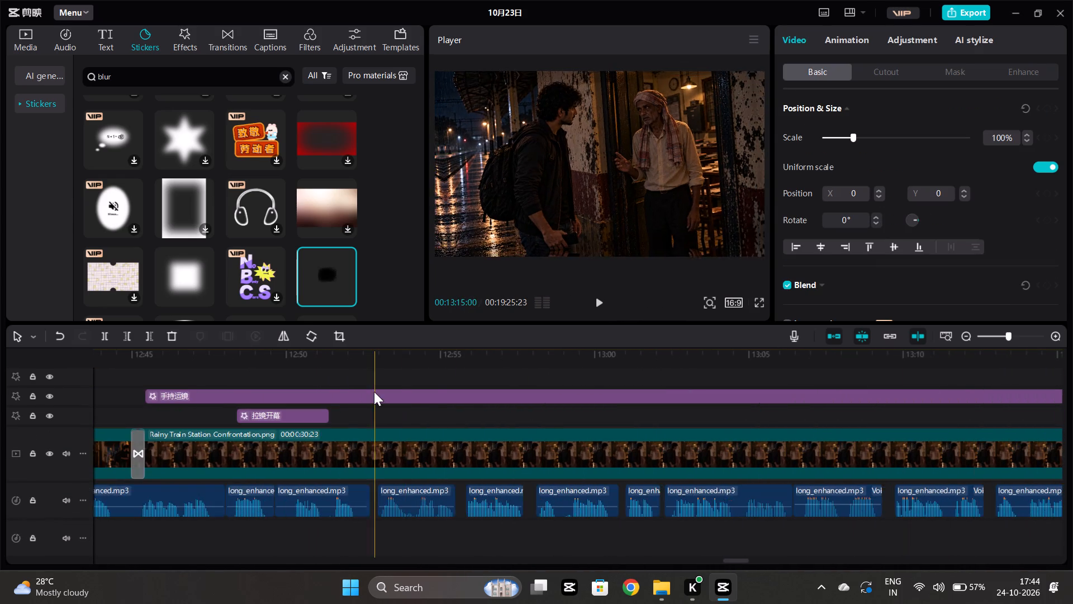
scroll(374, 391, "right", 2)
scroll(599, 433, "right", 5)
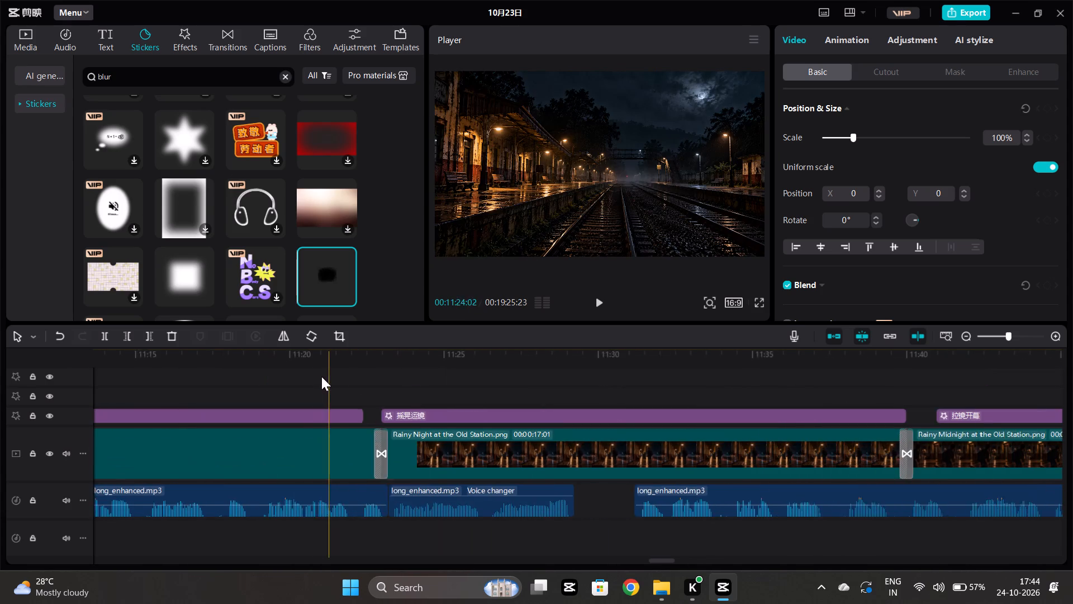
scroll(321, 376, "right", 1)
scroll(450, 398, "down", 11)
scroll(468, 451, "right", 2)
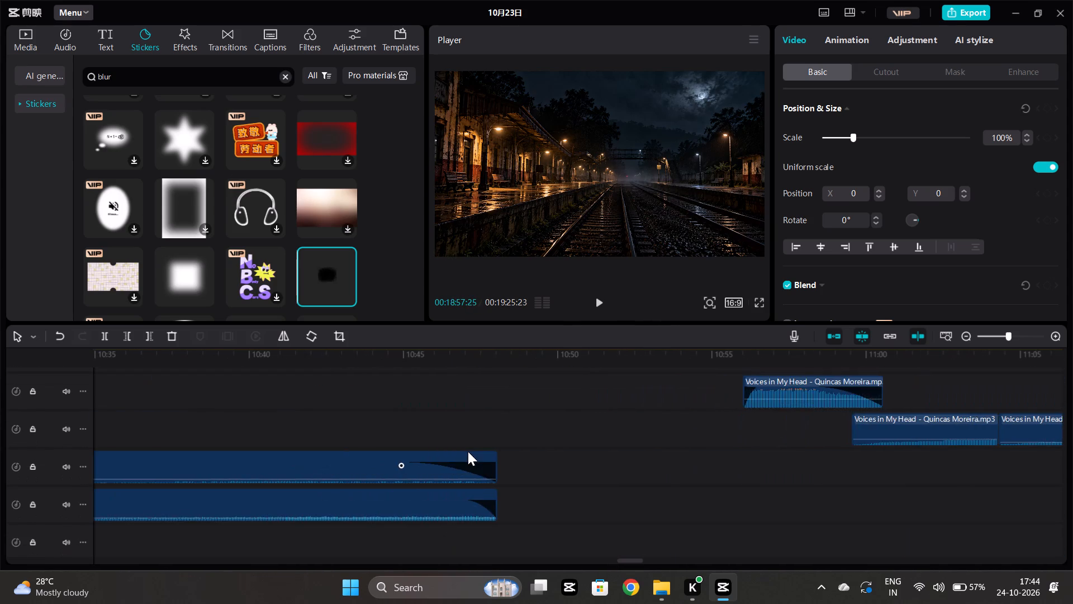
scroll(468, 451, "right", 1)
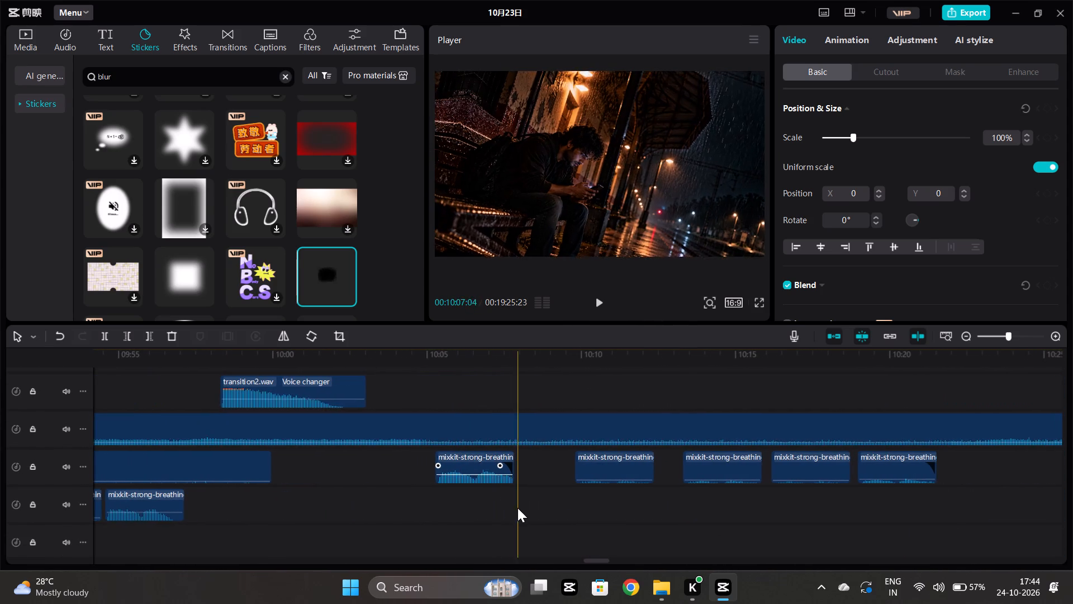
scroll(517, 508, "right", 1)
Play the station bench scene from around 00:10:05 and check it for the station name.
left_click(419, 494)
scroll(419, 494, "up", 5)
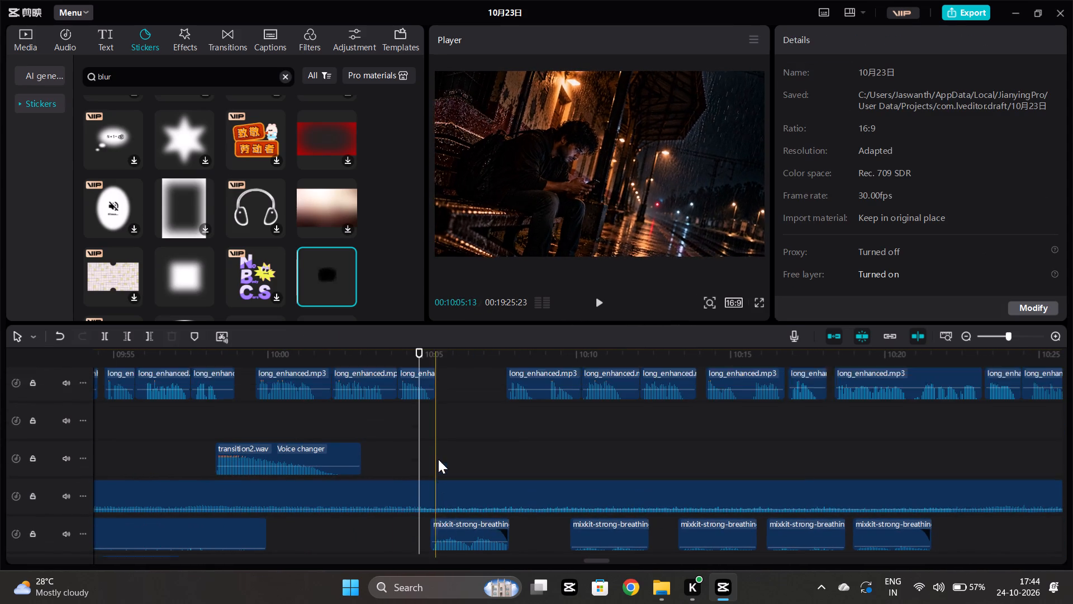
scroll(438, 459, "up", 1)
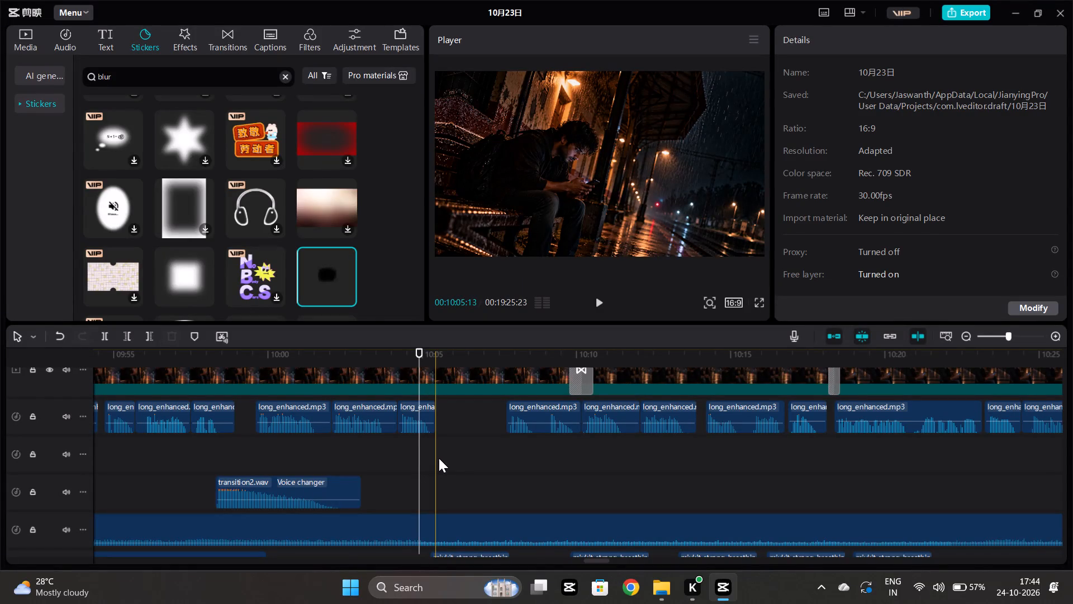
key("space")
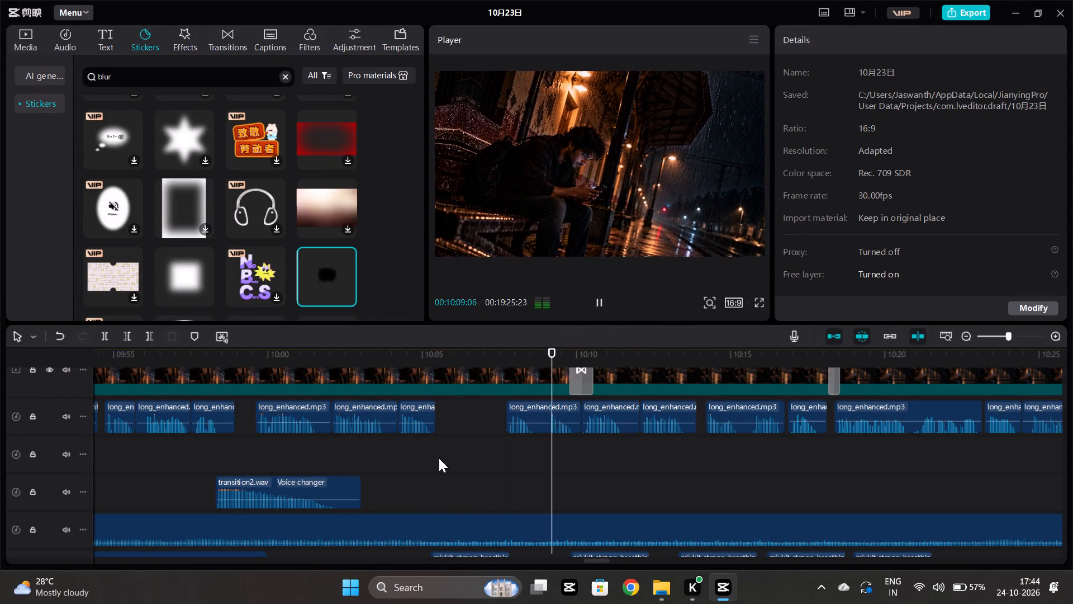
left_click(403, 459)
key("space")
key("space")
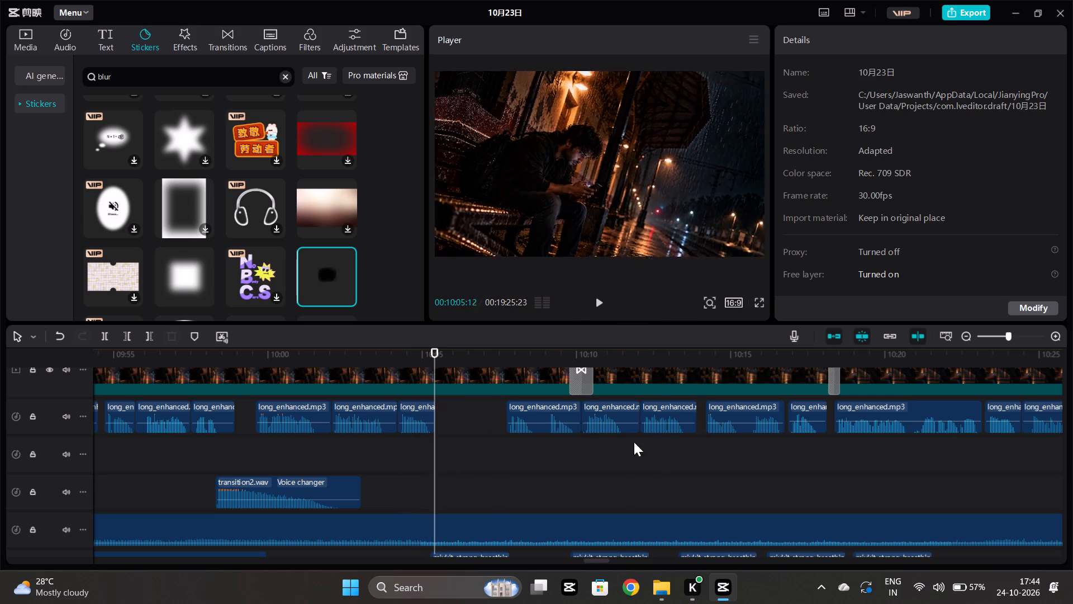
Play the station bench scenes from about 00:10:05 to 00:10:33, checking the visuals and following the audio tracks.
left_click(396, 464)
key("space")
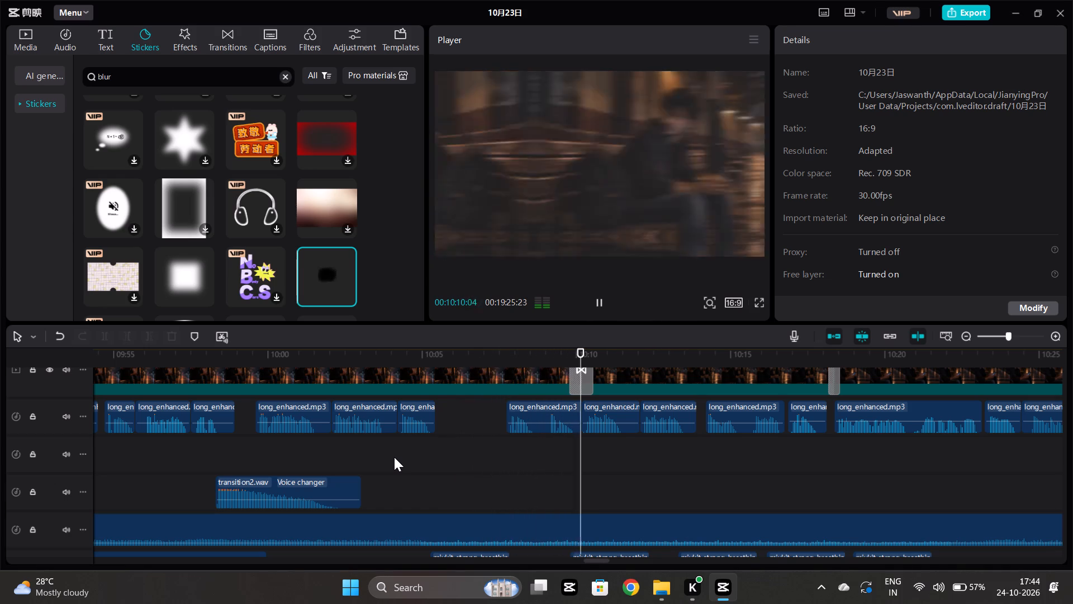
scroll(676, 474, "left", 1)
scroll(616, 441, "down", 2)
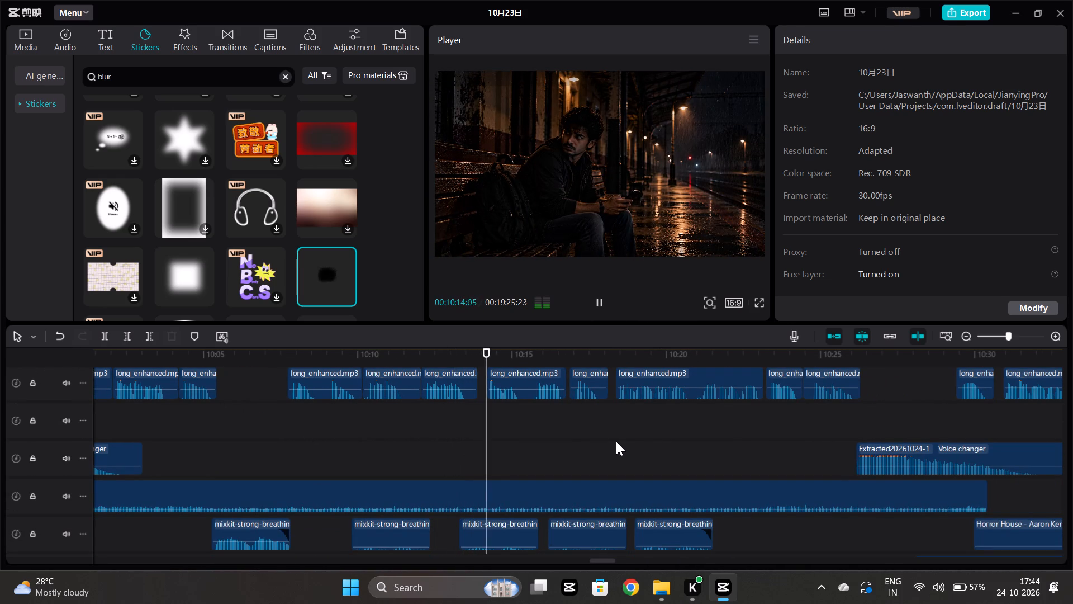
scroll(616, 441, "left", 1)
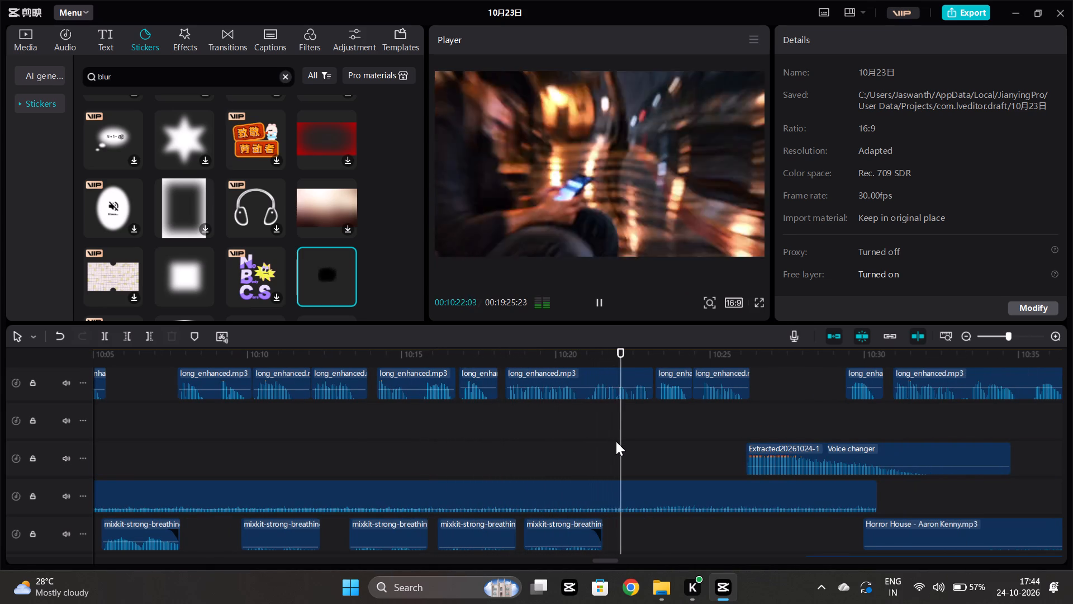
scroll(616, 441, "down", 2)
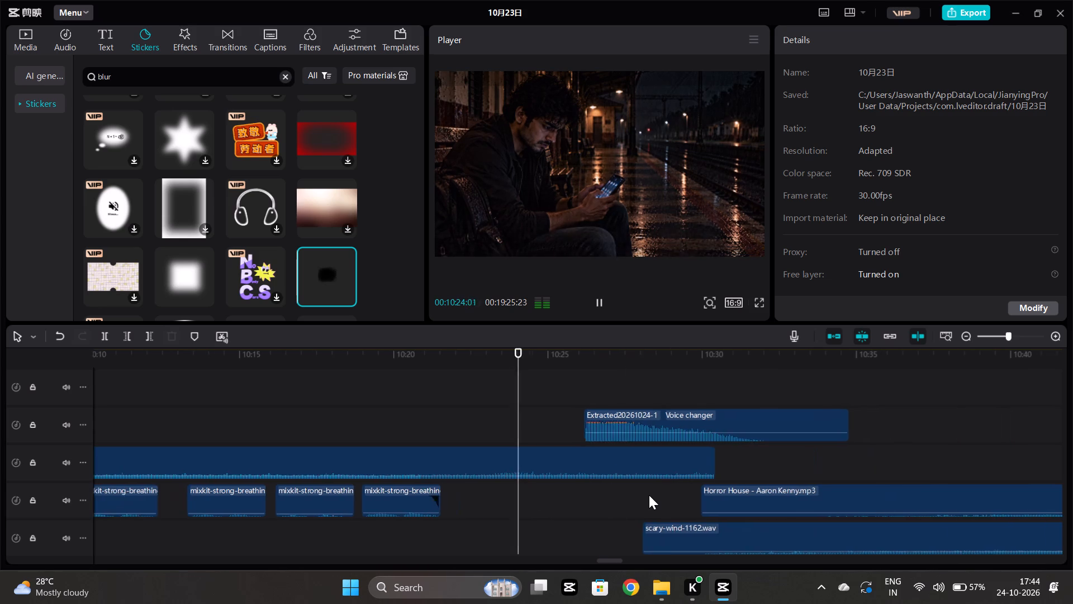
scroll(649, 495, "up", 2)
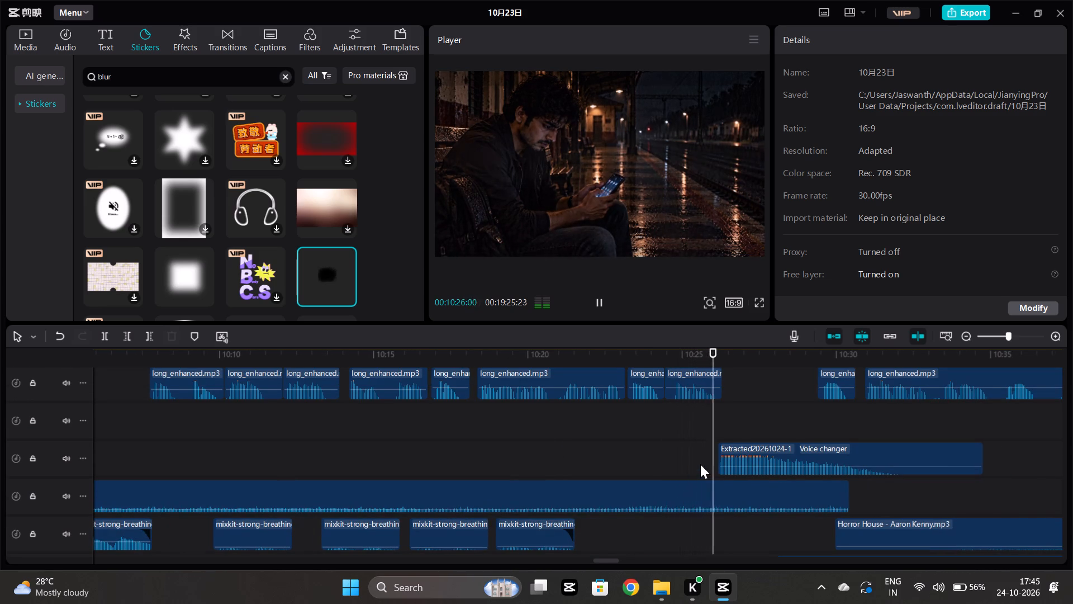
scroll(828, 416, "left", 1)
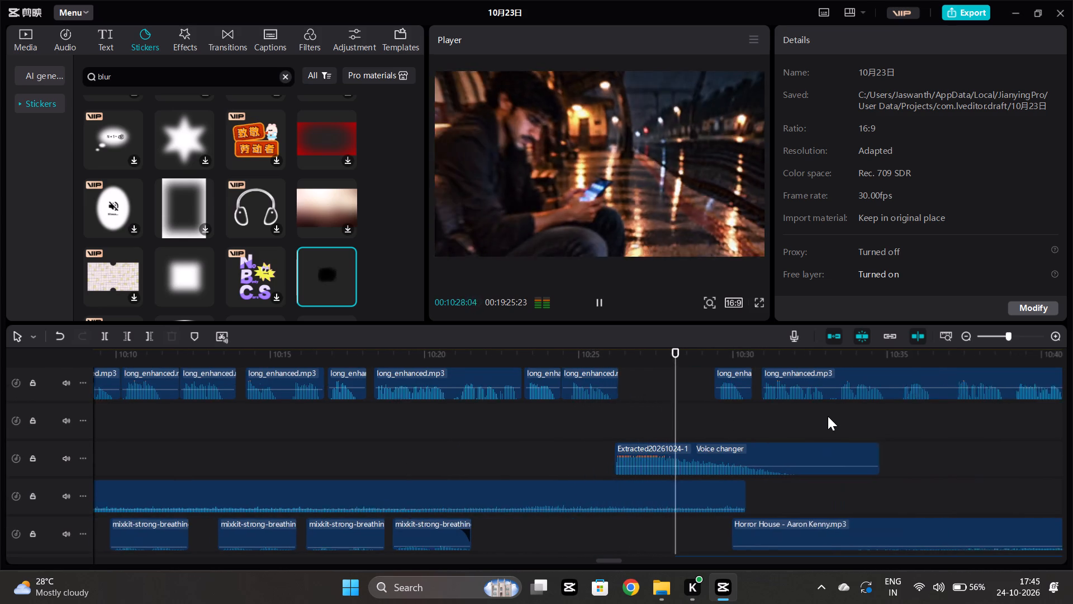
scroll(828, 416, "left", 1)
scroll(756, 431, "down", 1)
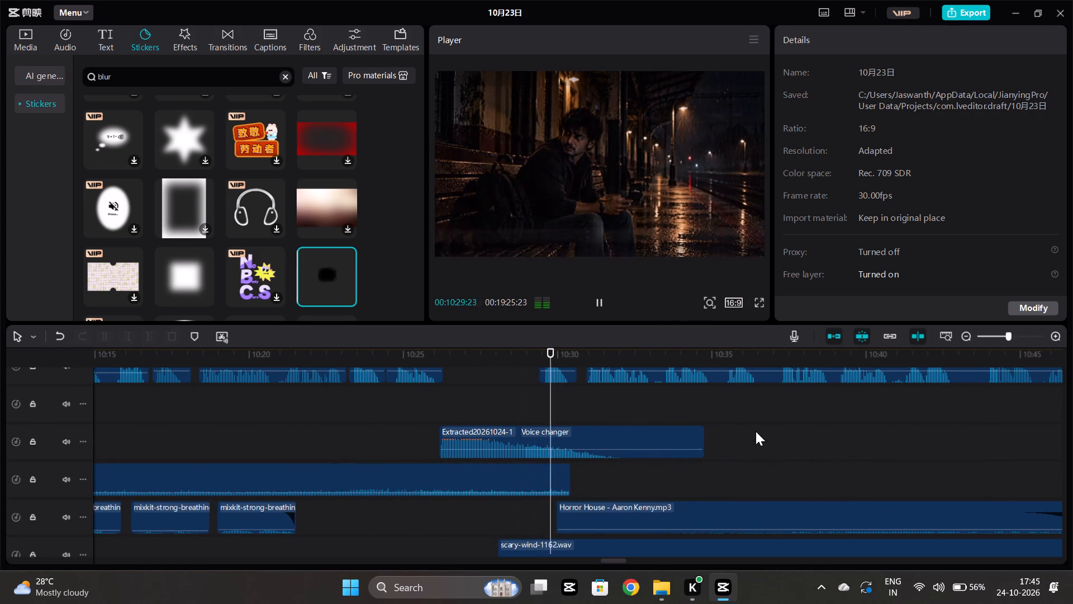
scroll(756, 431, "left", 1)
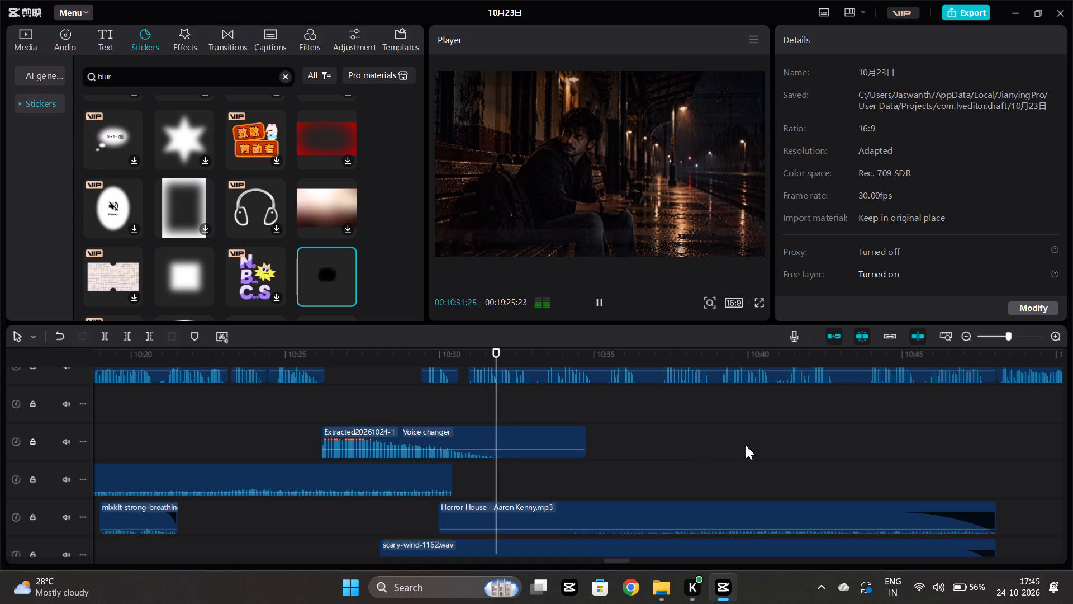
Copy the mixkit-strong-breathing audio clip at about 00:10:16 and paste it at 00:10:29:18.
left_click(447, 416)
scroll(596, 441, "down", 5)
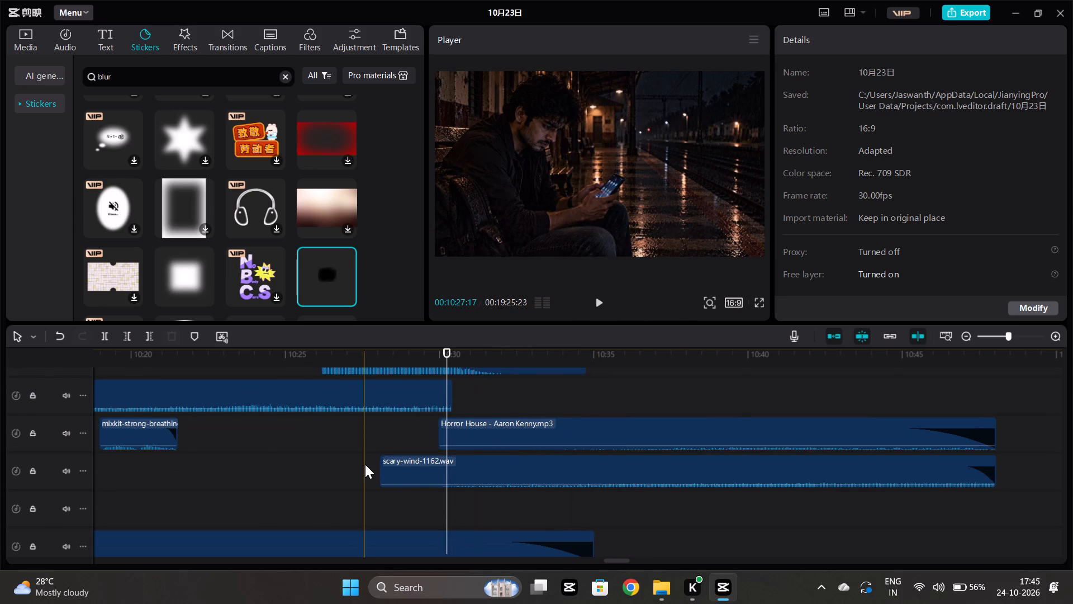
scroll(365, 464, "right", 1)
left_click(253, 430)
key("ctrl+c")
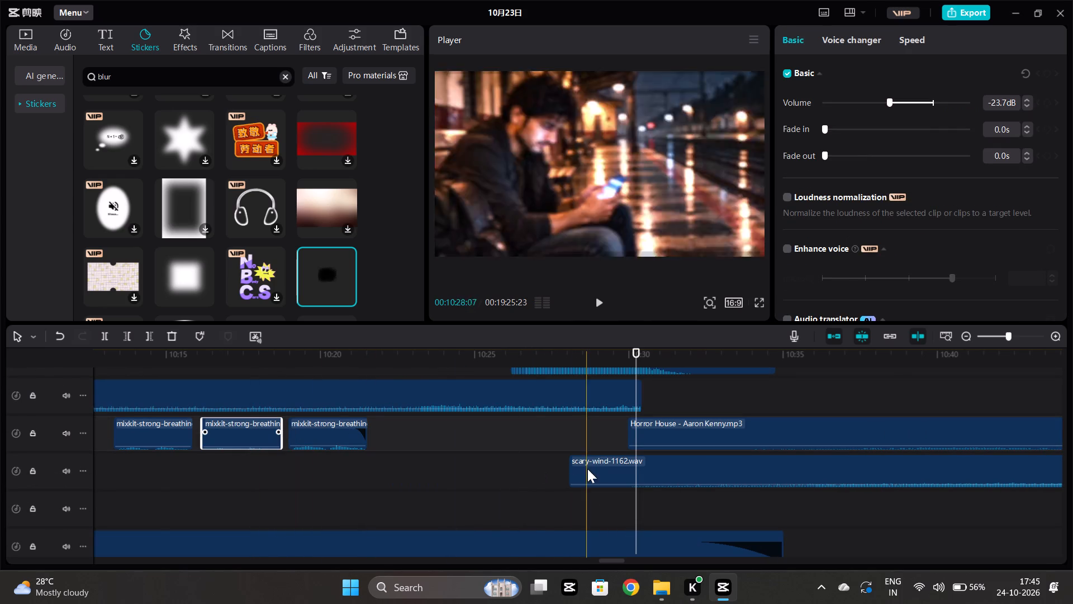
left_click(616, 431)
key("ctrl+v")
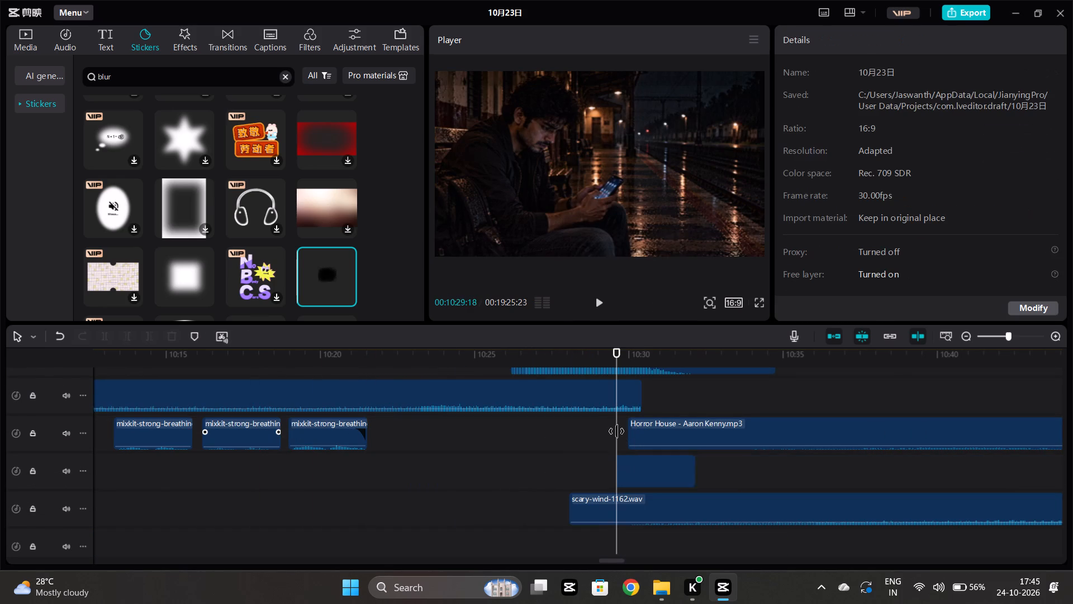
Paste two more copies of the breathing sound at about 00:10:33 and 00:10:36, pacing them by playback.
left_click(590, 437)
key("space")
scroll(590, 437, "down", 2)
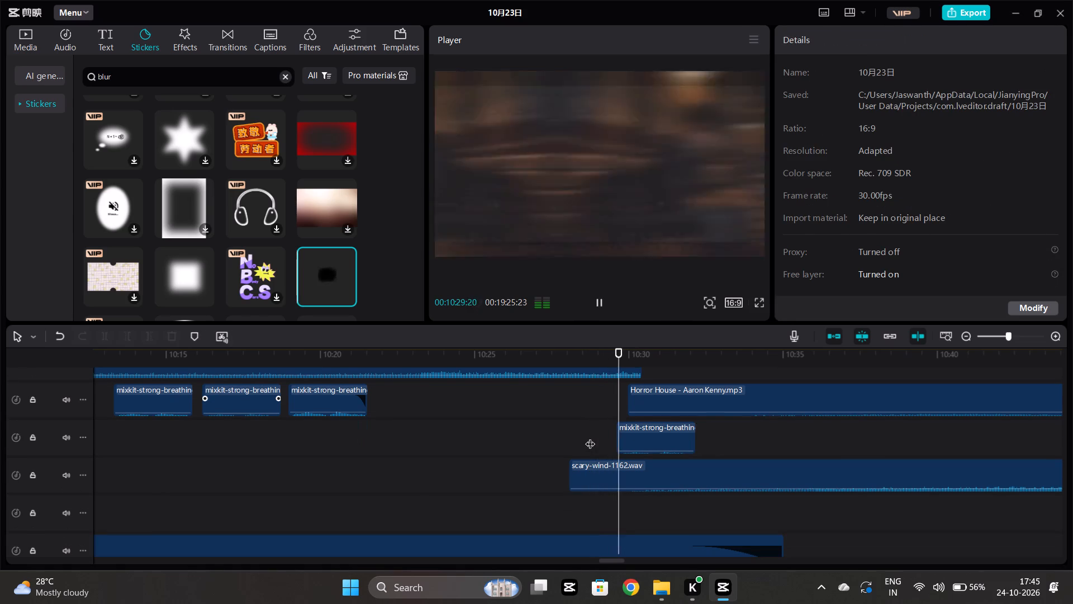
scroll(627, 454, "left", 1)
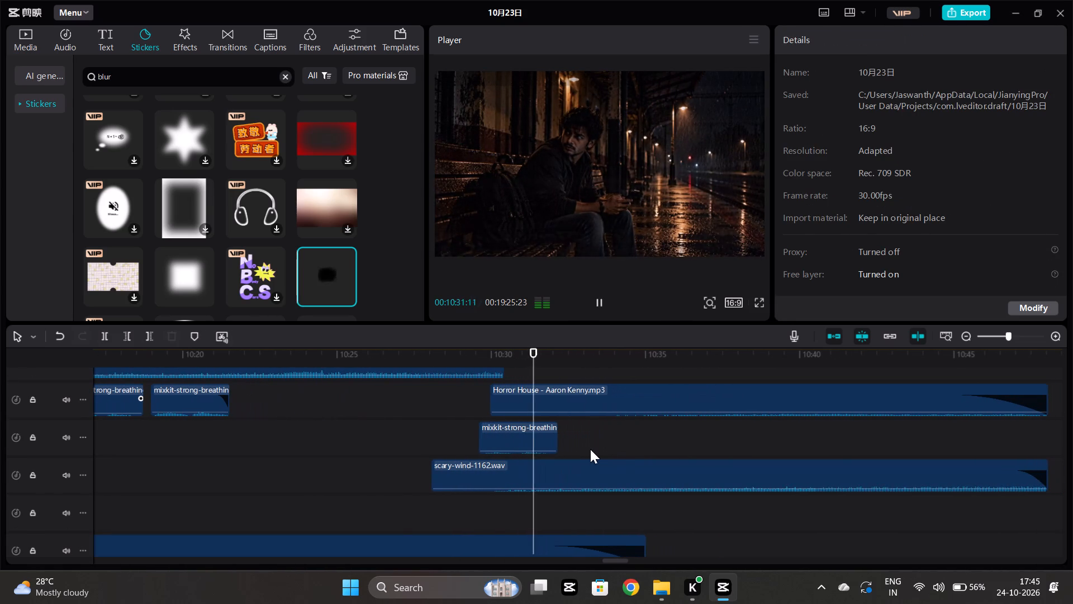
key("ctrl+v")
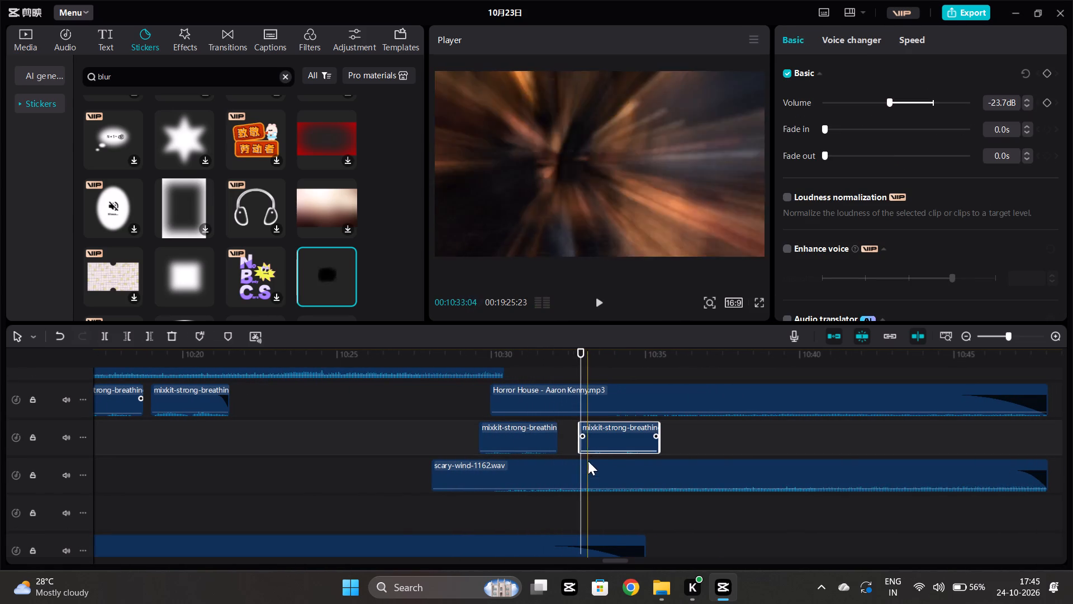
key("space")
scroll(601, 479, "left", 1)
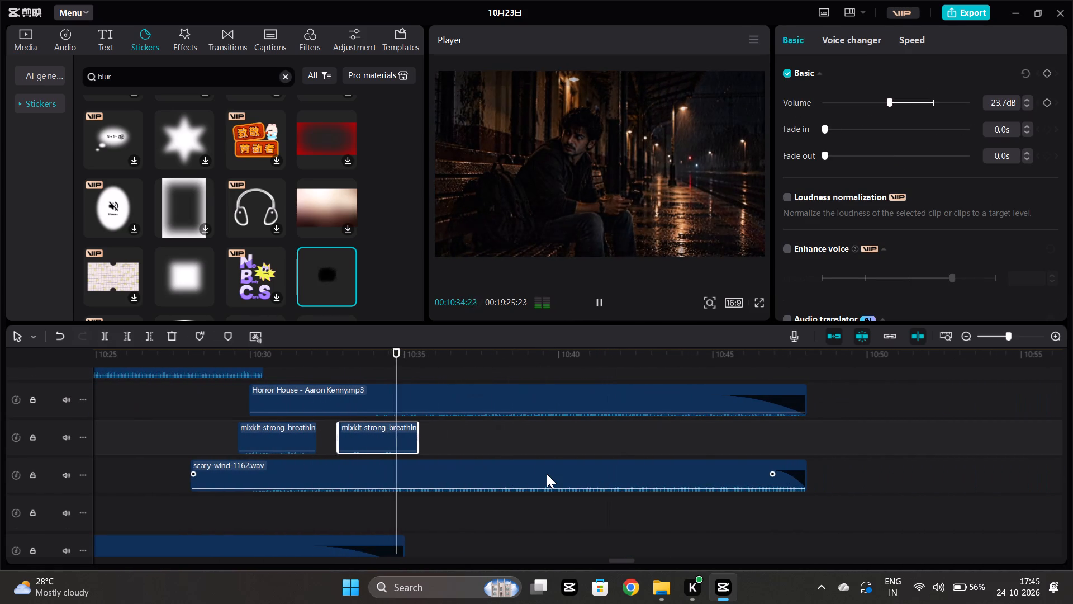
key("ctrl+v")
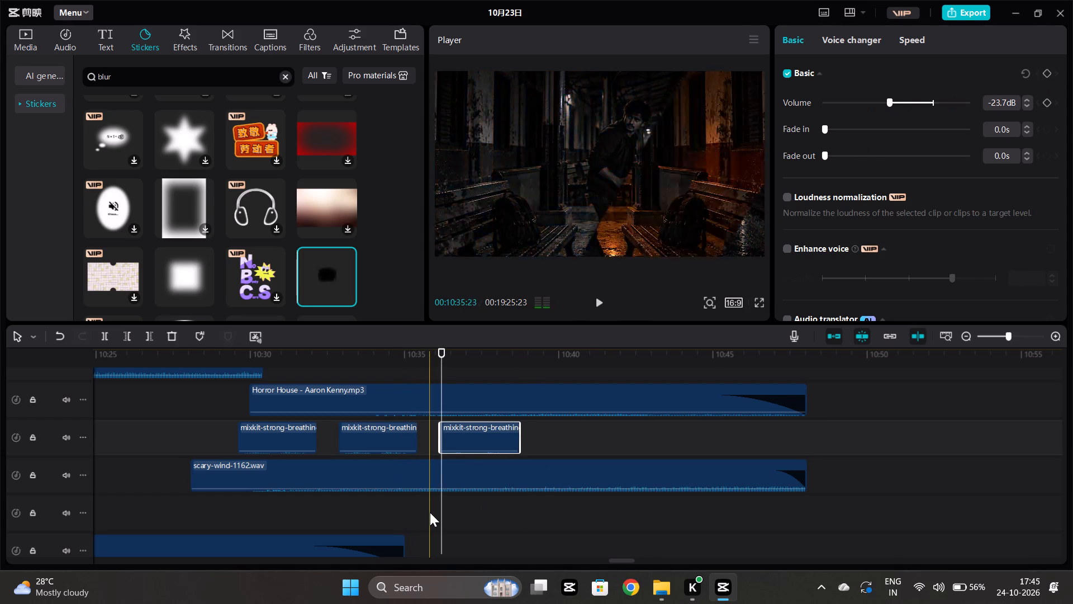
Continue the breathing sound with two further copies at about 00:10:40 and 00:10:43, spaced by playback.
left_click(430, 512)
key("space")
scroll(430, 512, "up", 1)
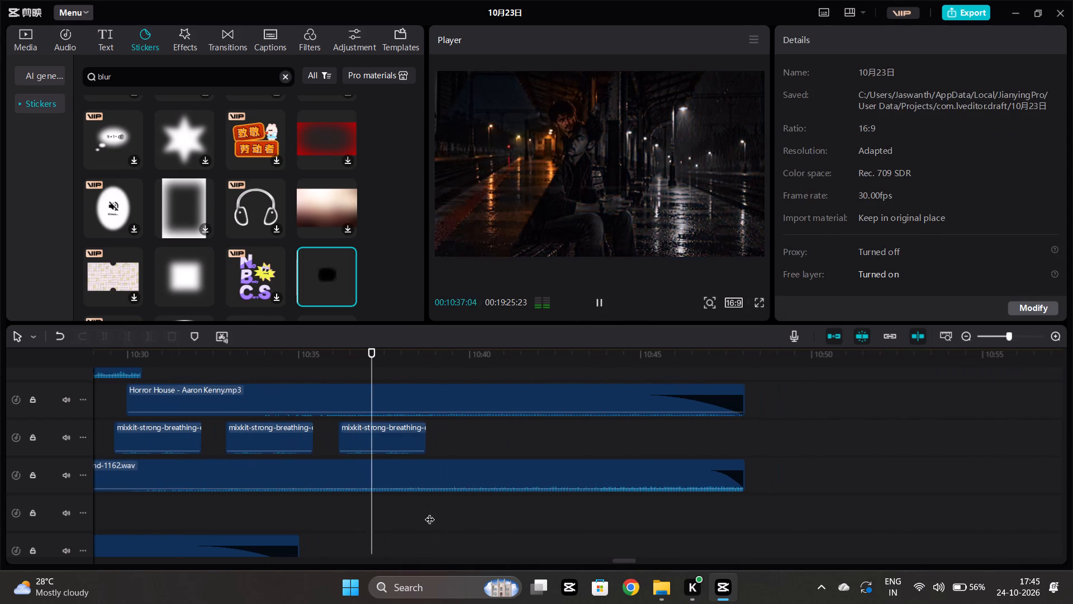
scroll(430, 512, "up", 1)
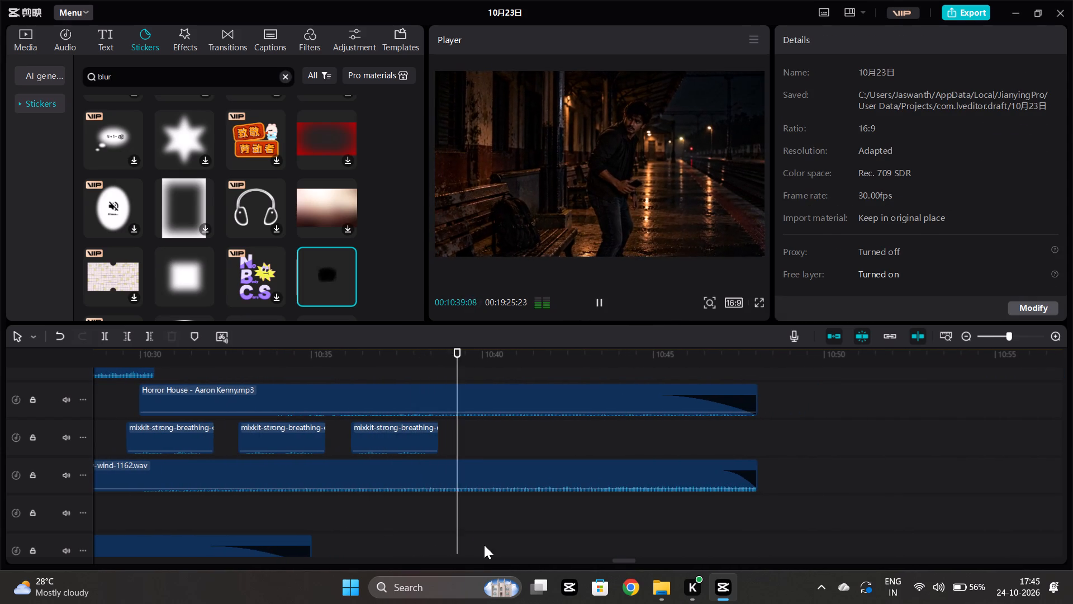
key("ctrl+v")
key("space")
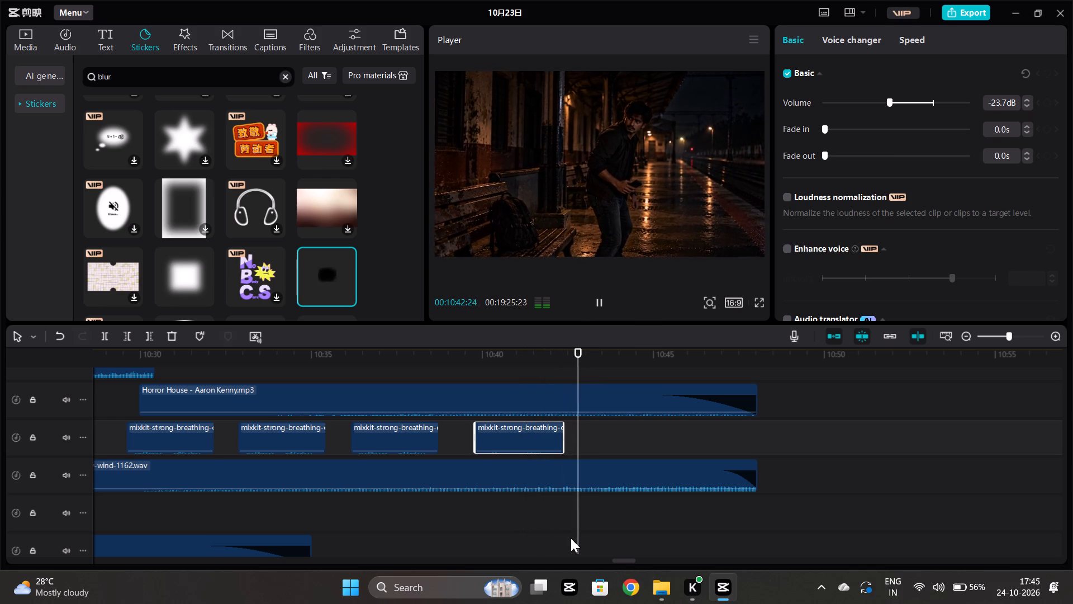
key("ctrl+v")
key("space")
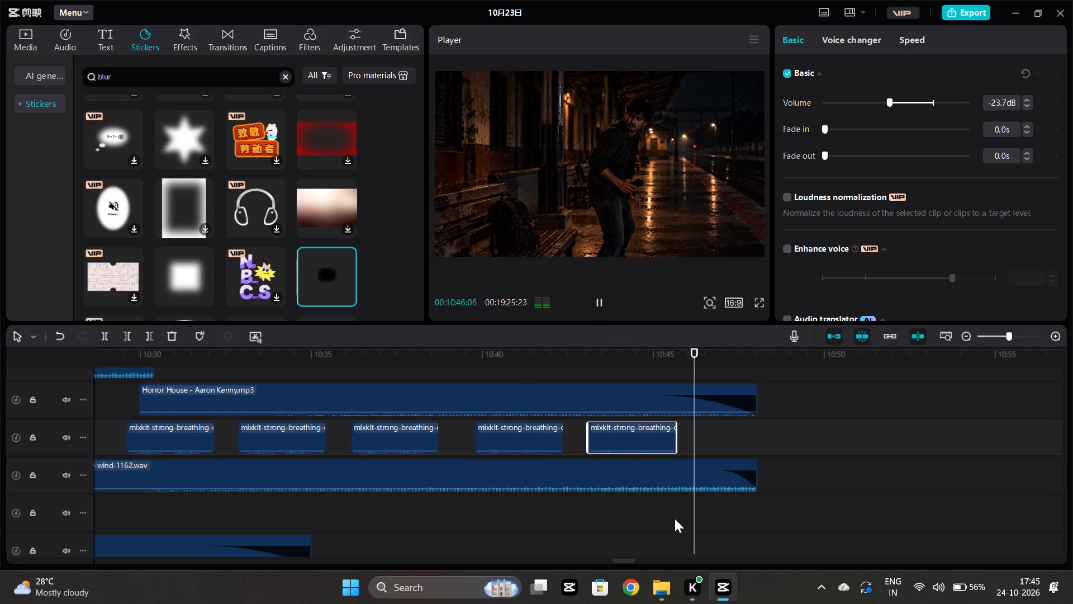
Paste a breathing sound copy at about 00:10:25, preview it, and move it earlier to start at about 00:10:22.
scroll(675, 518, "right", 3)
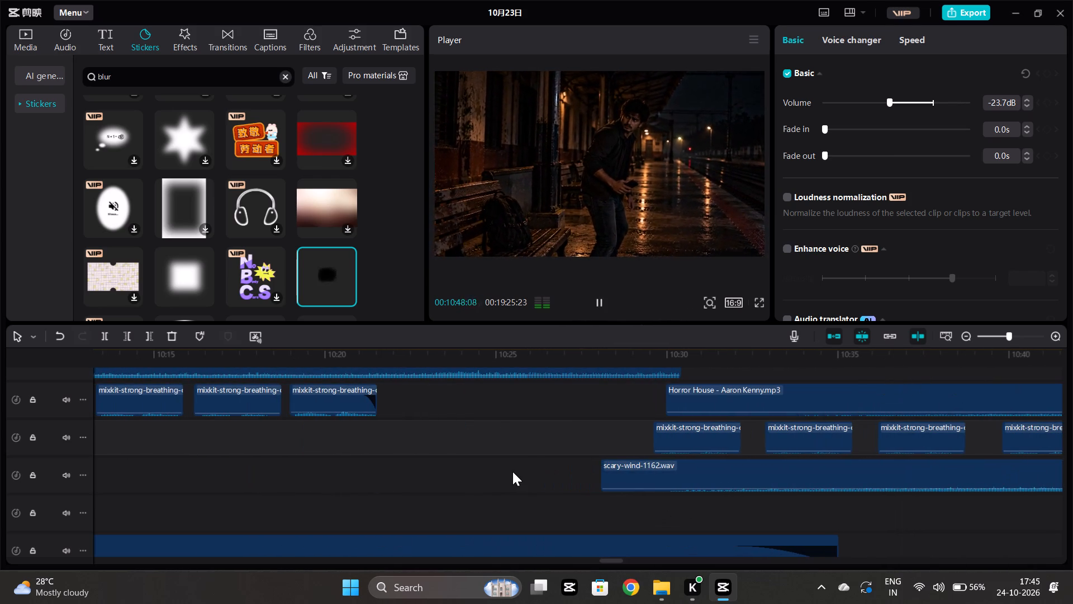
left_click(508, 473)
key("ctrl+v")
left_click(501, 464)
key("space")
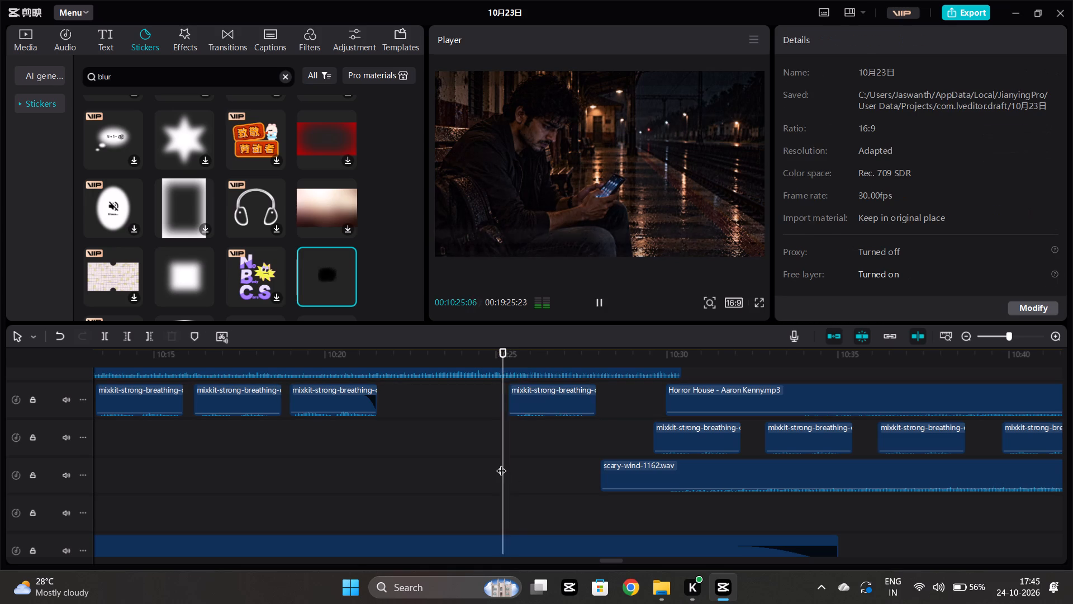
scroll(501, 464, "up", 2)
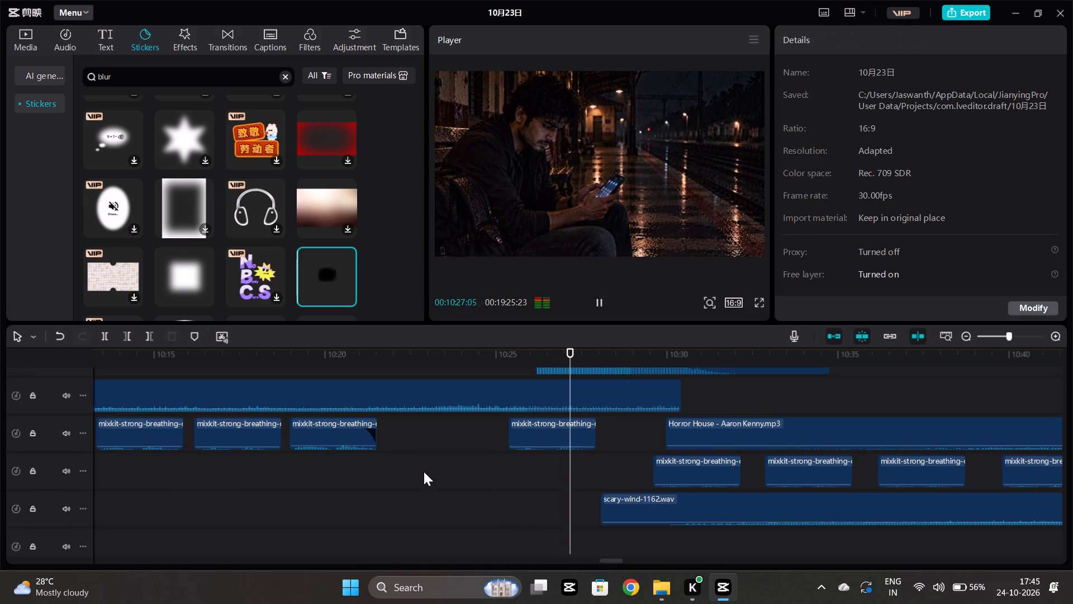
left_click_drag(540, 431, 438, 433)
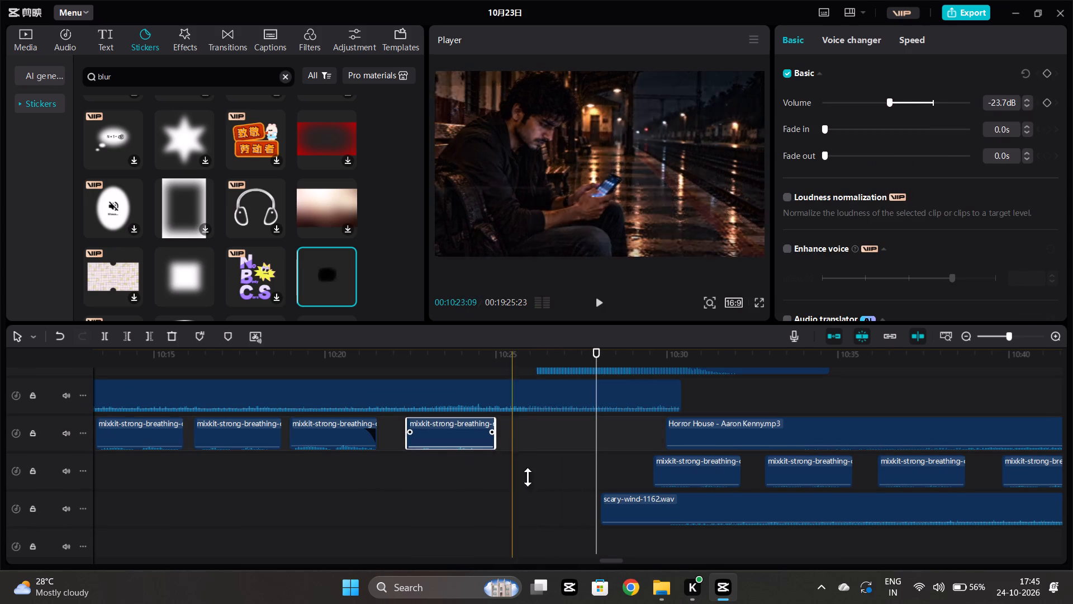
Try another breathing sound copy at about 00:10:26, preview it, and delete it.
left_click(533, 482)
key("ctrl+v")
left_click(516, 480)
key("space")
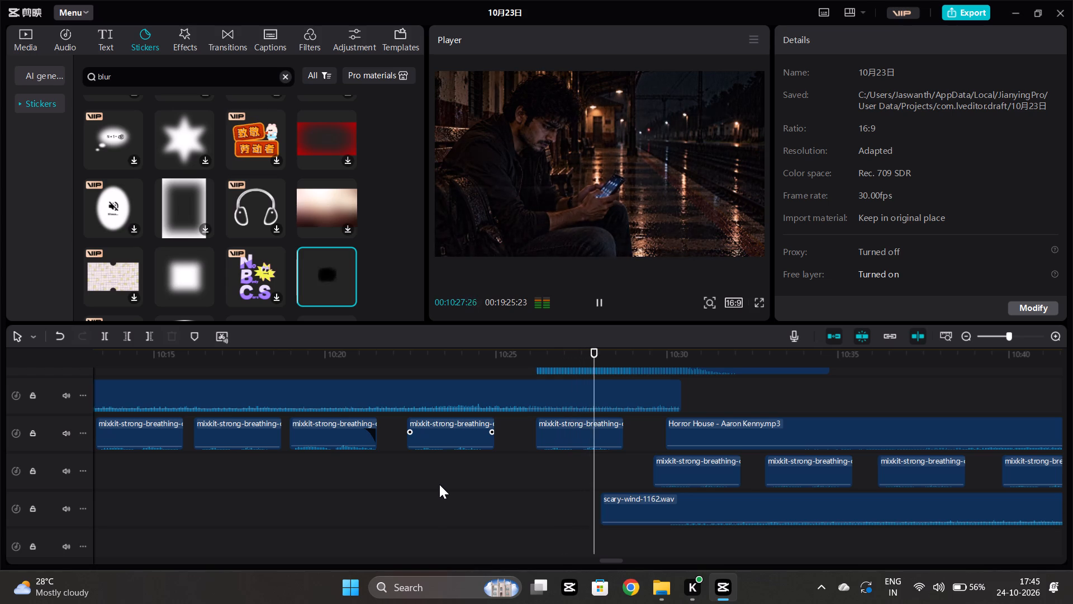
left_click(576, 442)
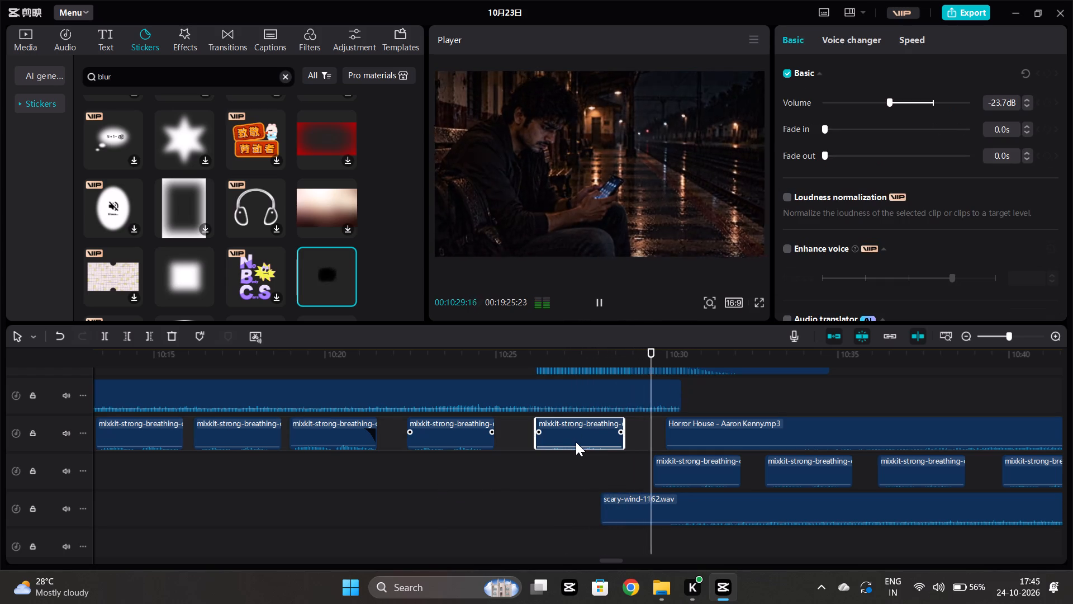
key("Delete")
Play the bench scene from about 00:10:22 to 00:10:28 to check the breathing sound placement.
left_click(409, 471)
key("space")
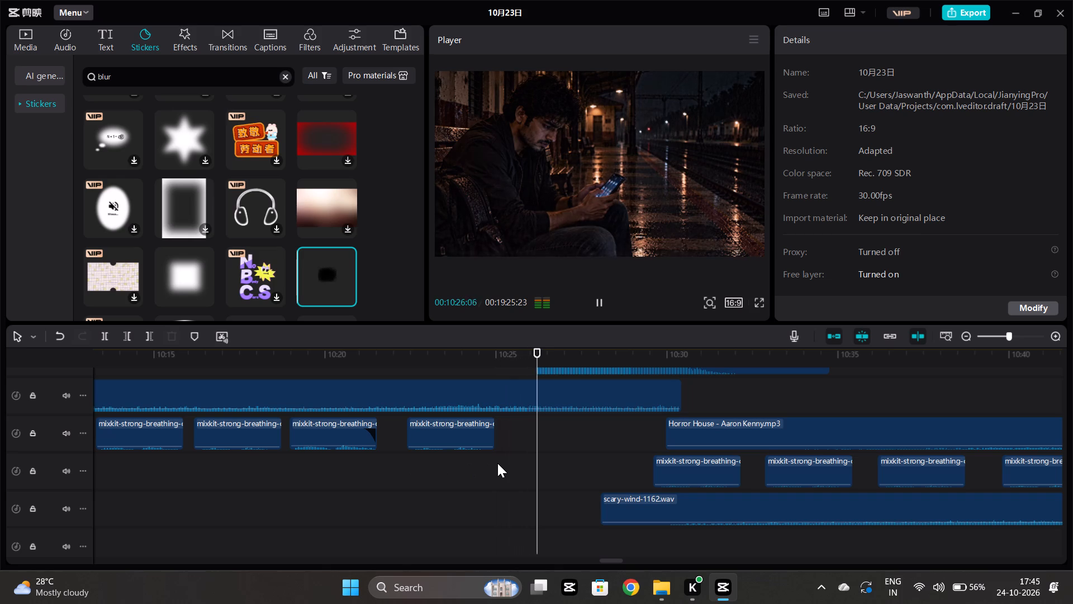
key("space")
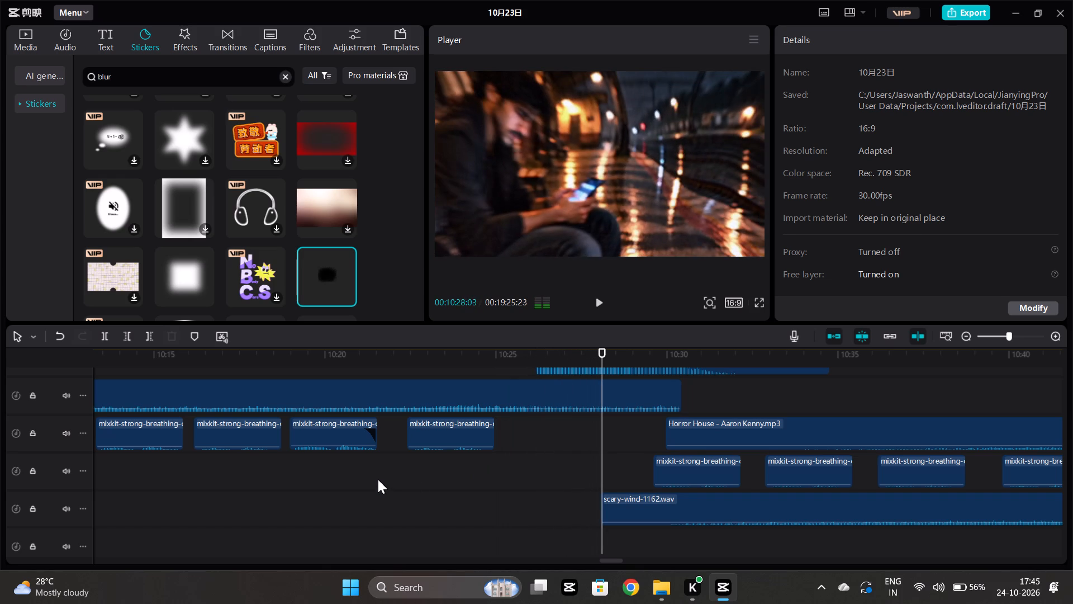
Play the bench scene narration from about 00:08:46 to 00:08:51 to judge where the transition sound should start.
scroll(378, 479, "up", 4)
scroll(378, 479, "right", 6)
scroll(407, 449, "up", 4)
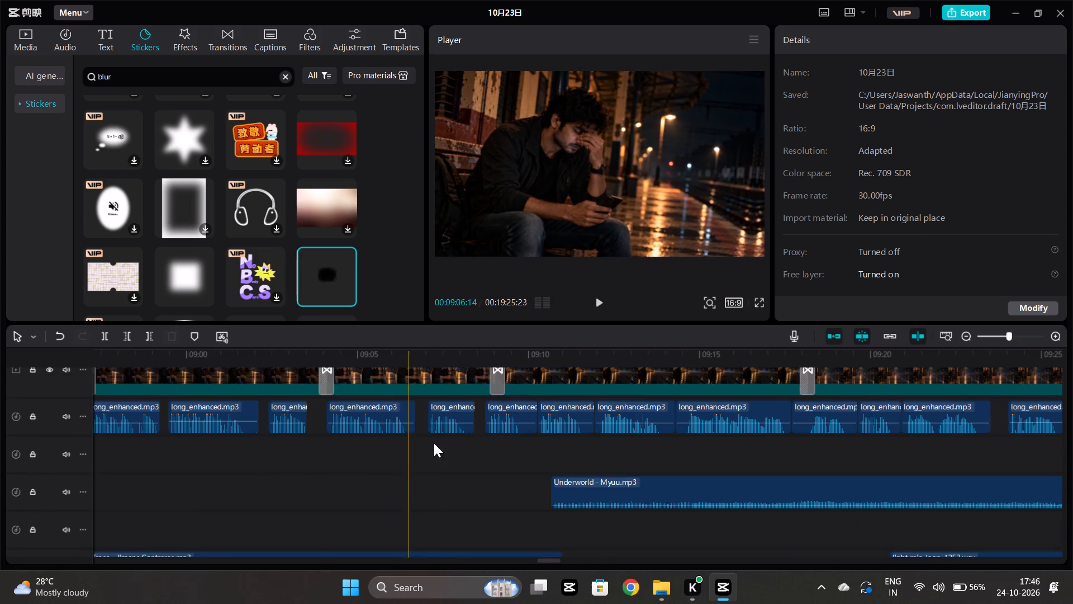
scroll(445, 439, "right", 2)
scroll(635, 460, "down", 2)
left_click(393, 431)
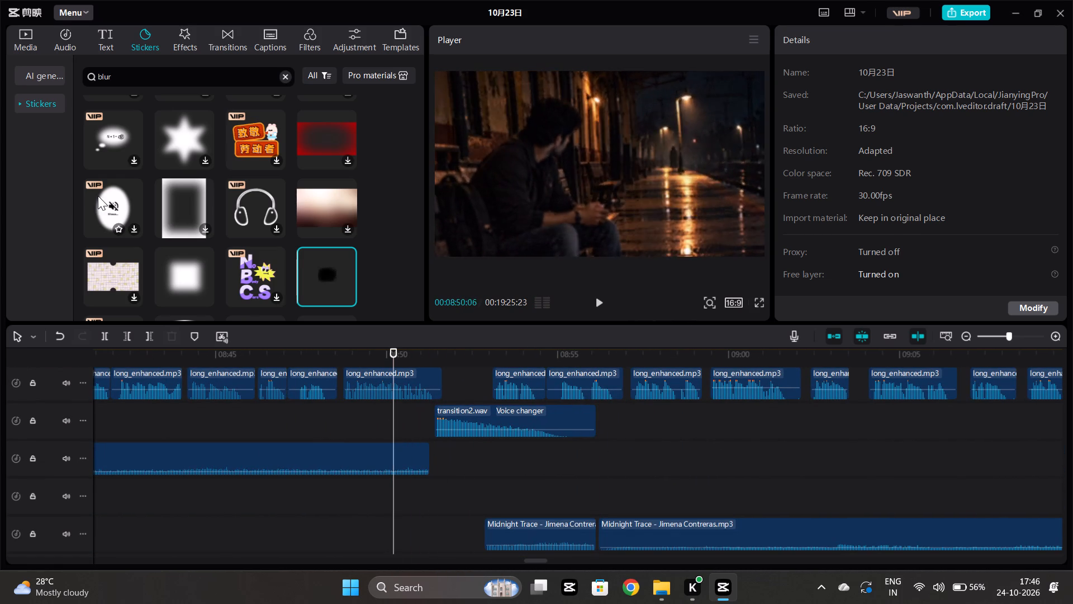
scroll(354, 420, "up", 4, "ctrl")
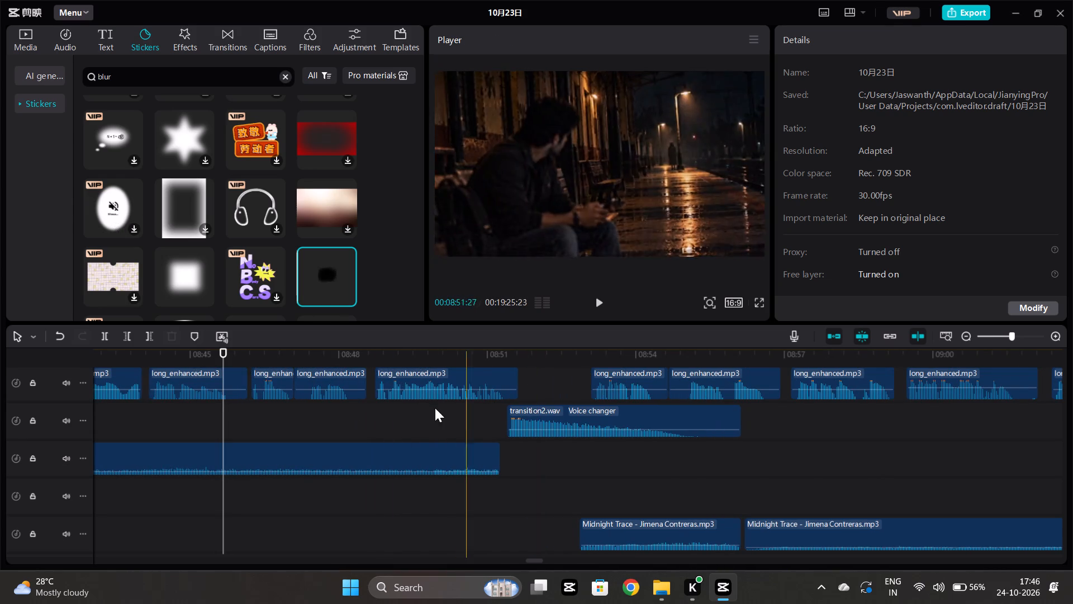
scroll(400, 406, "up", 11, "ctrl")
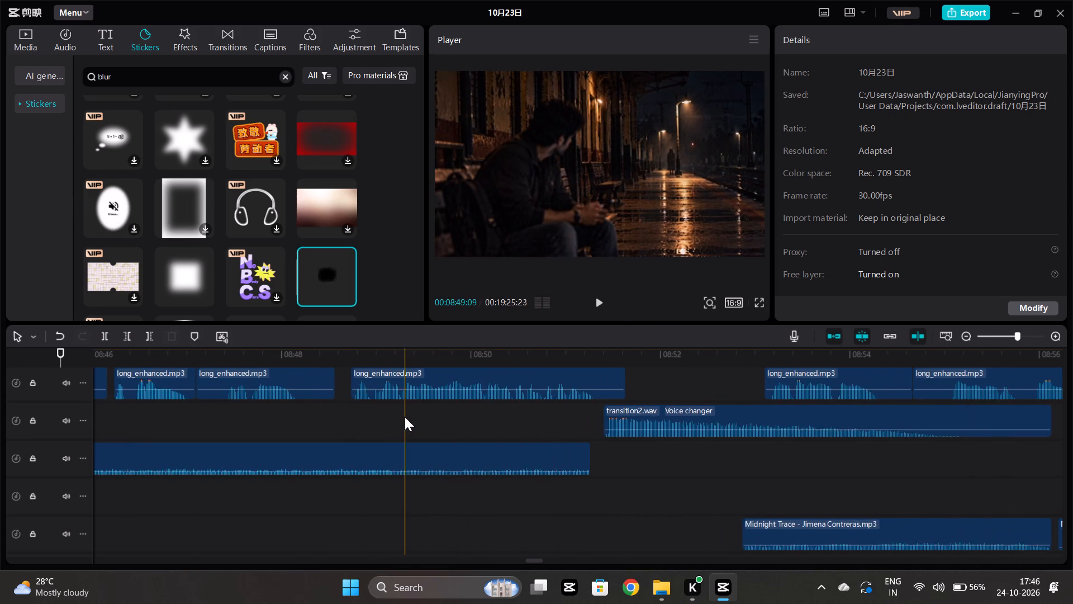
scroll(405, 417, "up", 1, "ctrl")
left_click(322, 409)
key("space")
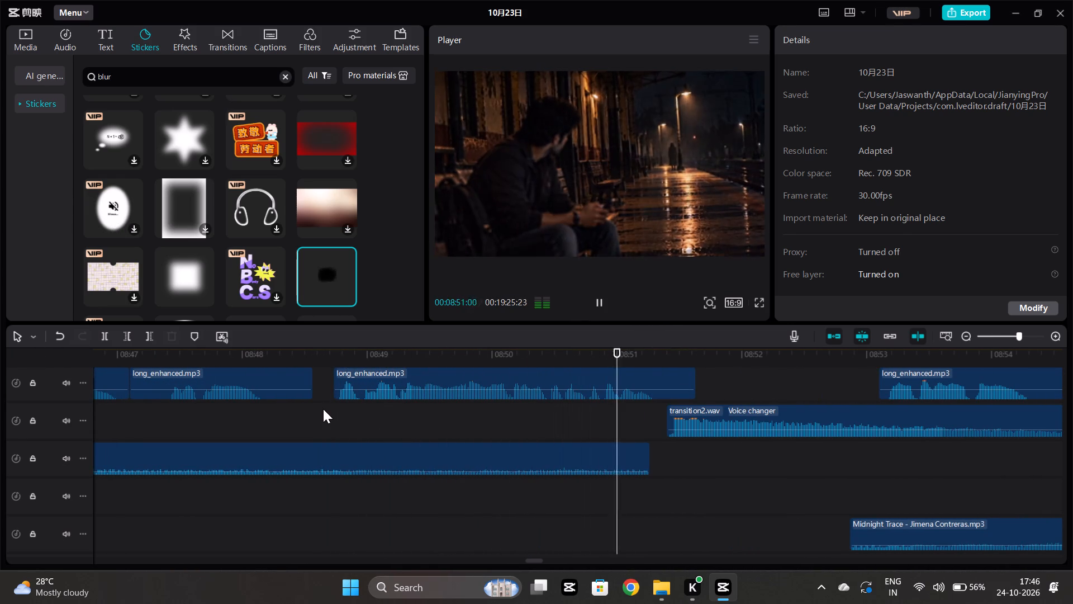
key("space")
left_click(145, 405)
key("space")
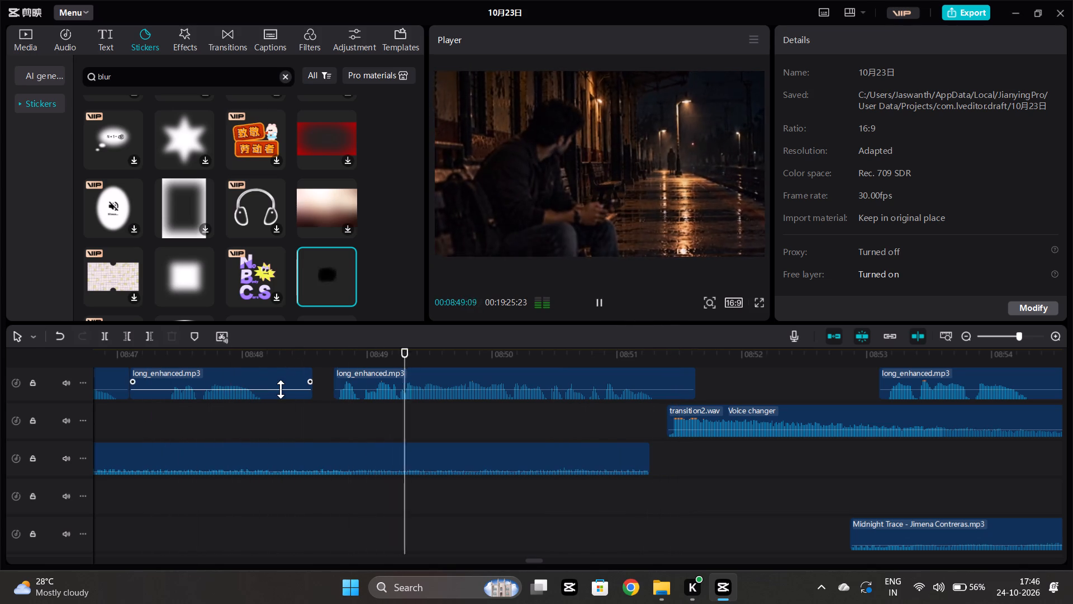
scroll(281, 389, "right", 1)
left_click(215, 422)
key("space")
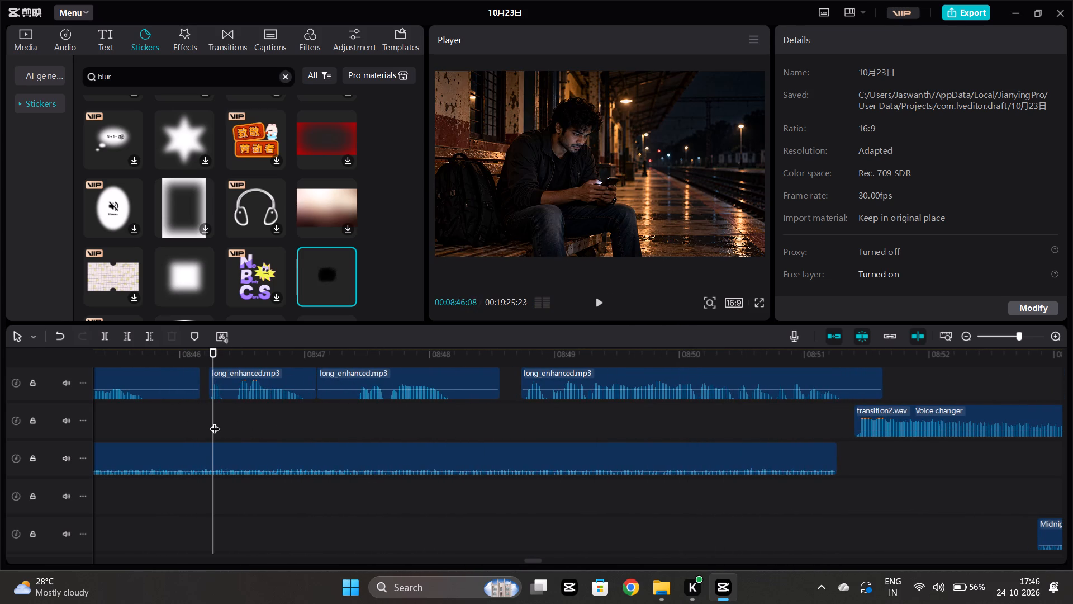
left_click(189, 412)
key("space")
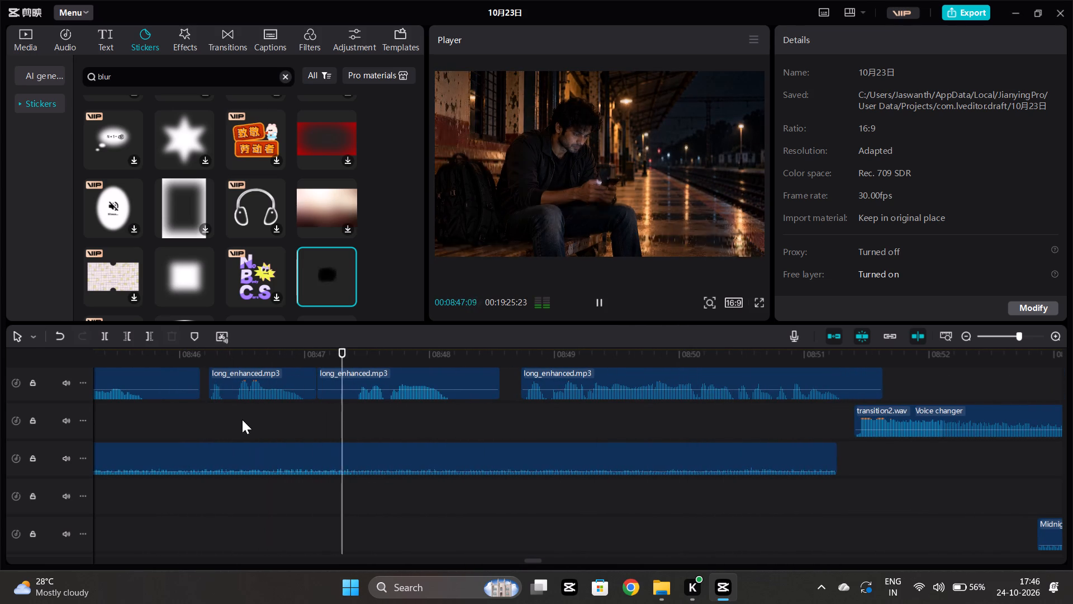
key("space")
Move the transition2.wav sound earlier to start at about 00:08:47 and preview it against the narration.
left_click(307, 429)
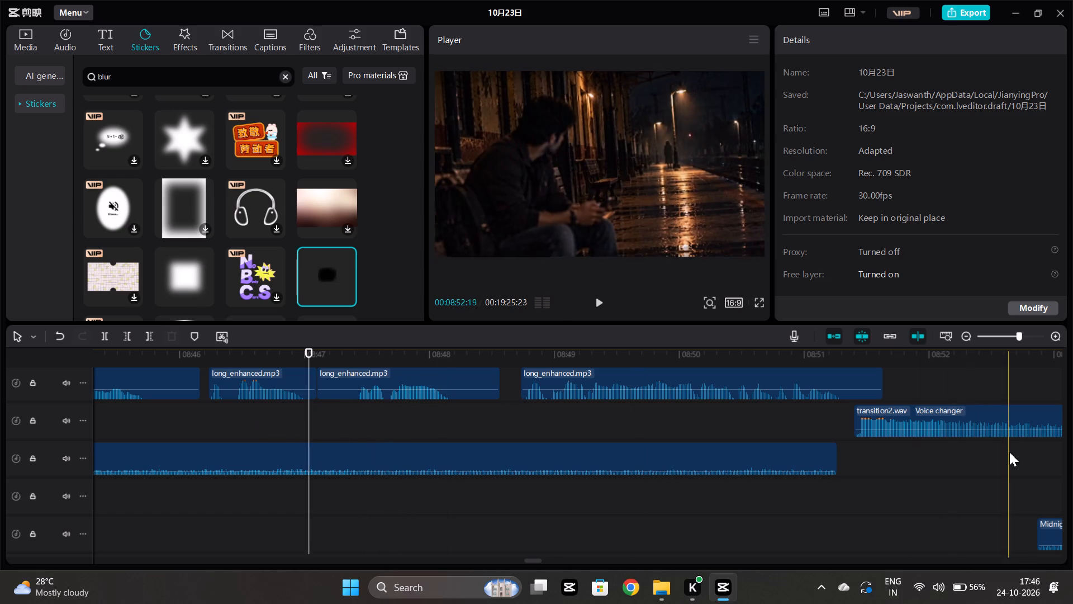
left_click_drag(962, 417, 440, 405)
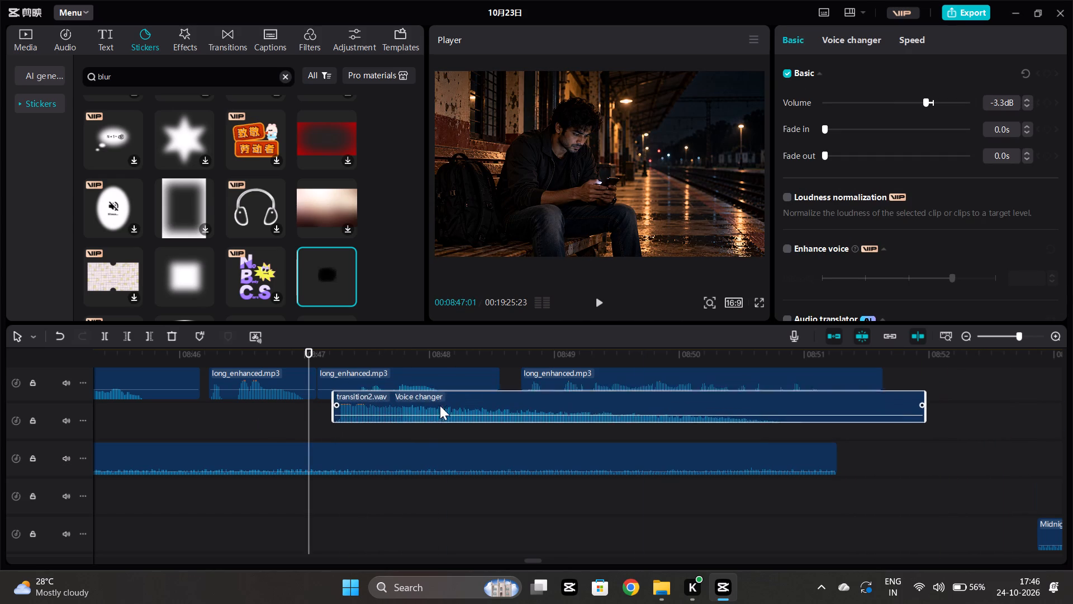
left_click_drag(440, 405, 413, 416)
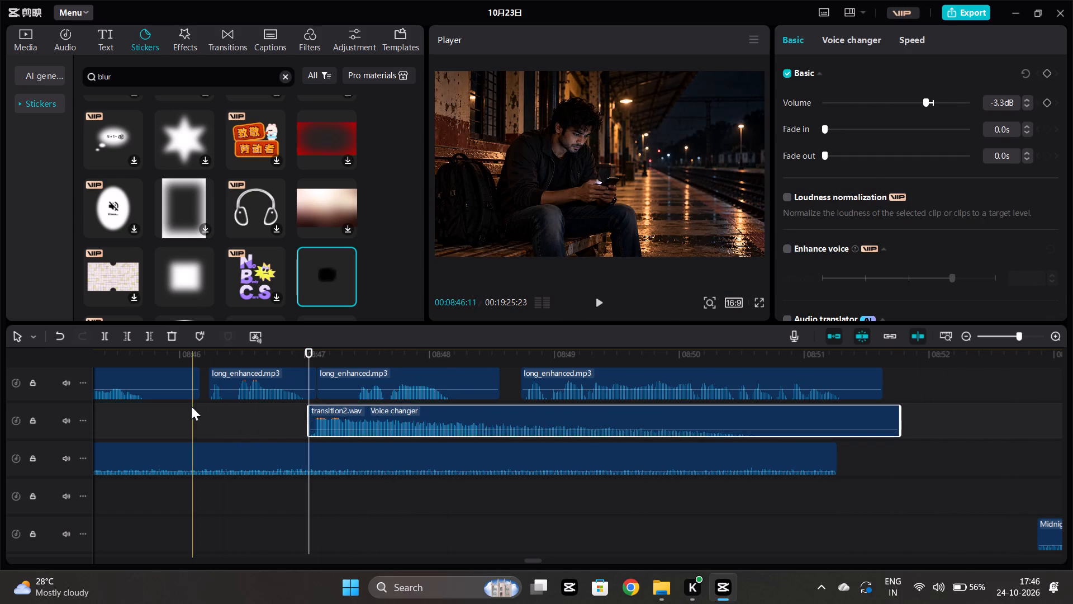
left_click(191, 406)
key("space")
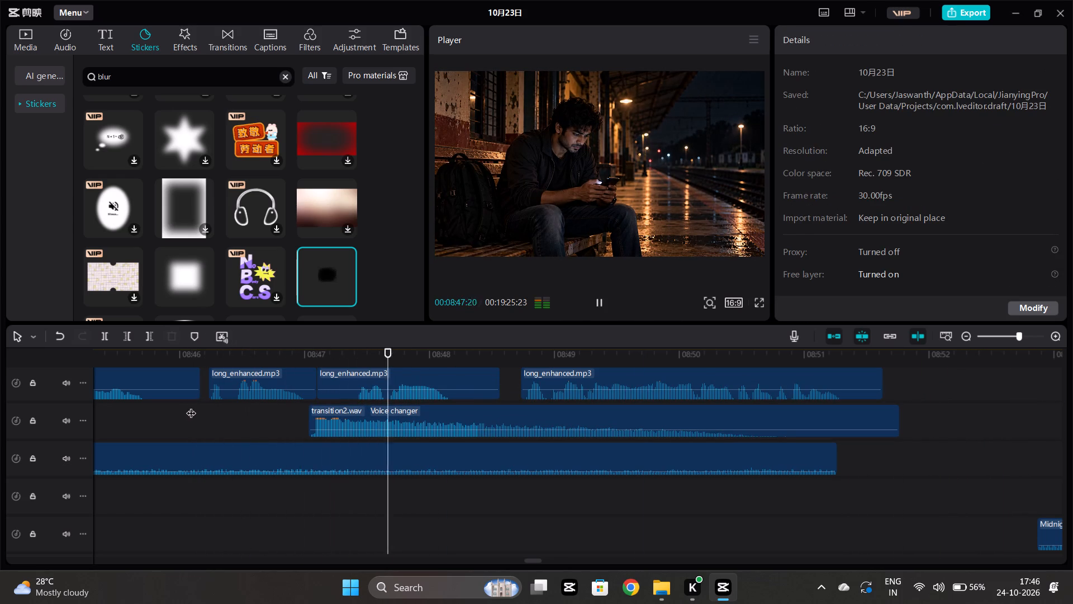
scroll(191, 406, "left", 1)
key("space")
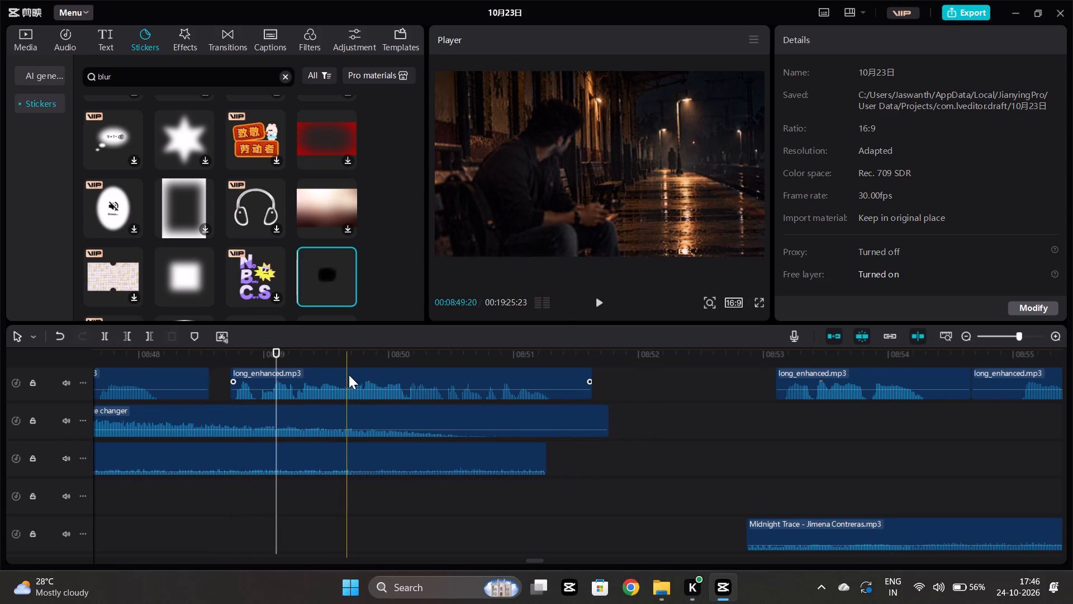
Shift the two narration clips over the transition sound later, to start at about 00:08:50 and 00:08:48, and preview the spacing.
left_click_drag(349, 375, 507, 383)
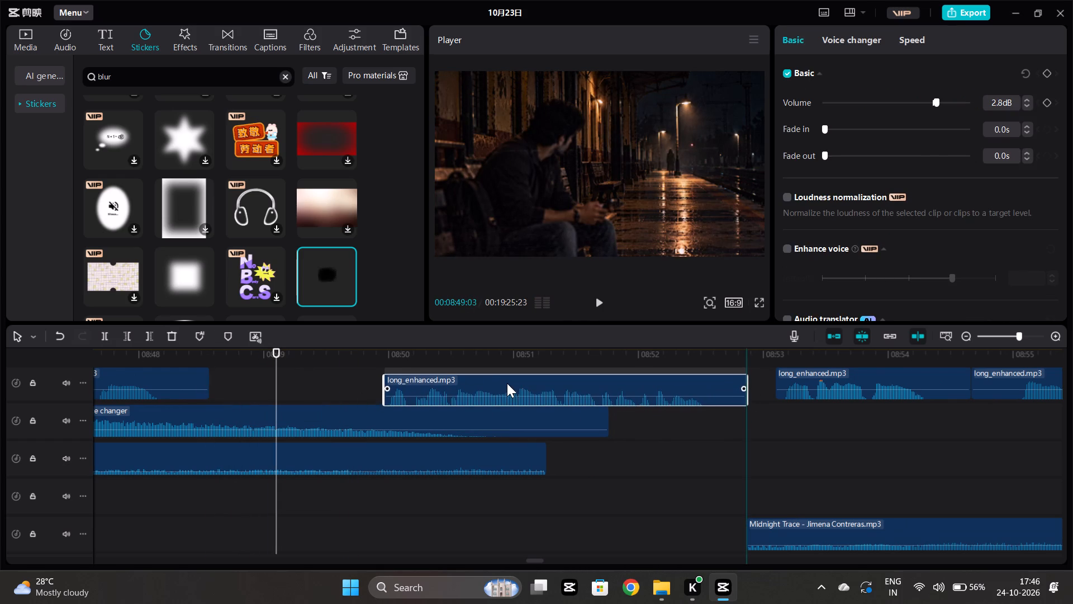
left_click_drag(507, 383, 507, 383)
scroll(403, 397, "right", 1)
left_click_drag(387, 369, 511, 427)
left_click(251, 465)
key("space")
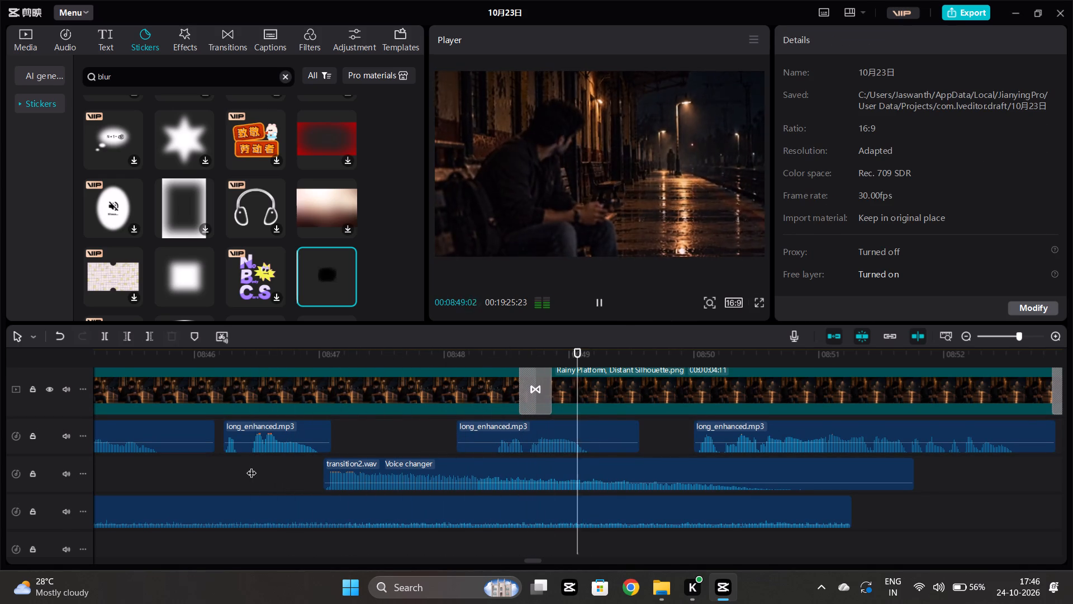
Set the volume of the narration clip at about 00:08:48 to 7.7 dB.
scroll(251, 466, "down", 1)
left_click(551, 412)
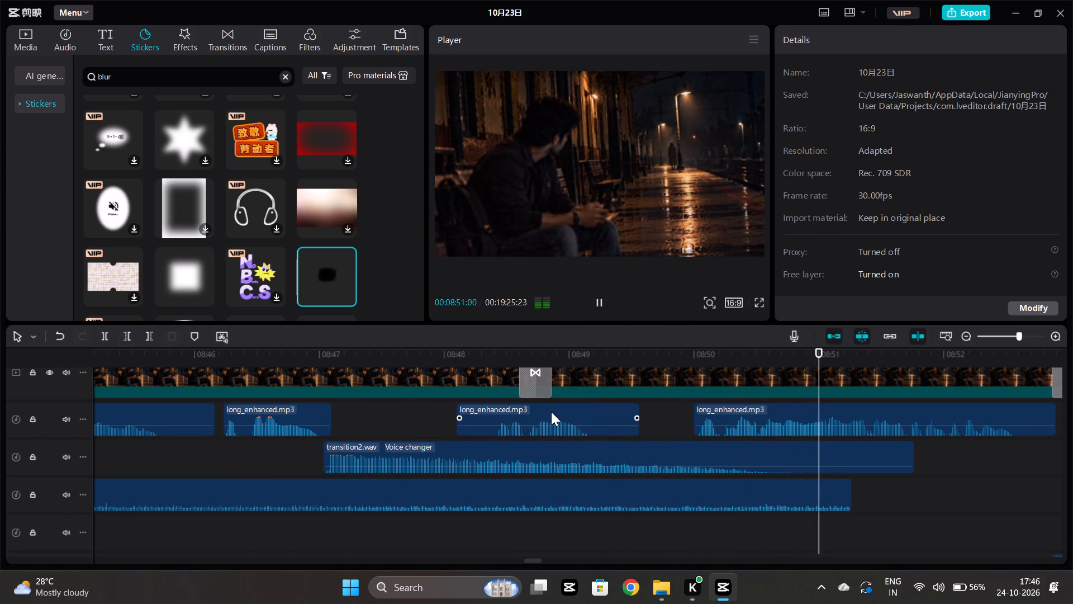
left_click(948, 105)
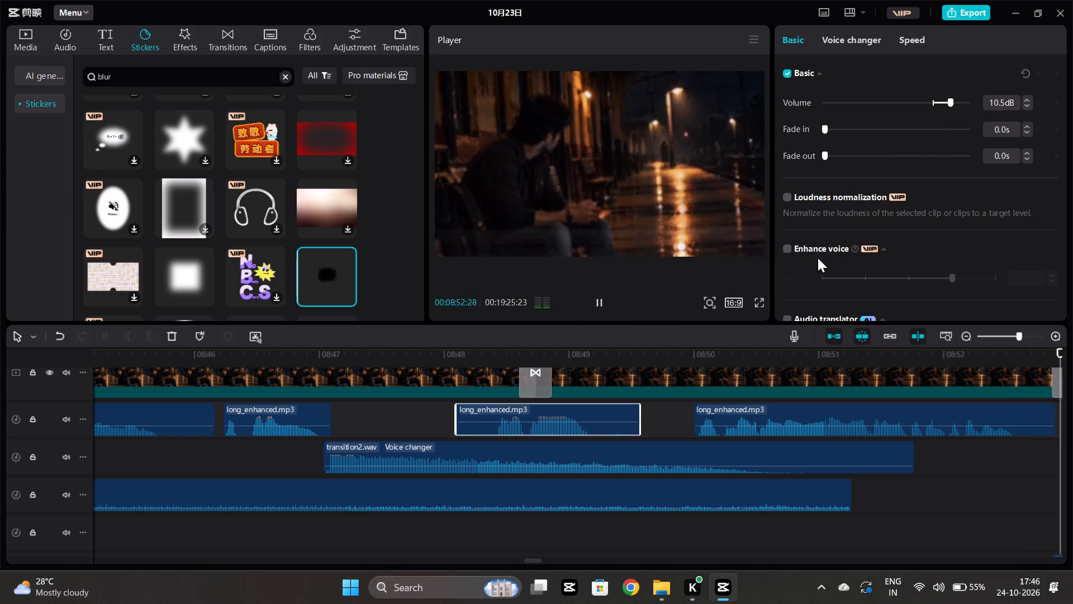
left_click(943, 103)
Move the narration clip at about 00:08:48 later until it directly adjoins the clip at 00:08:50, using playback to judge the timing.
scroll(763, 248, "down", 2)
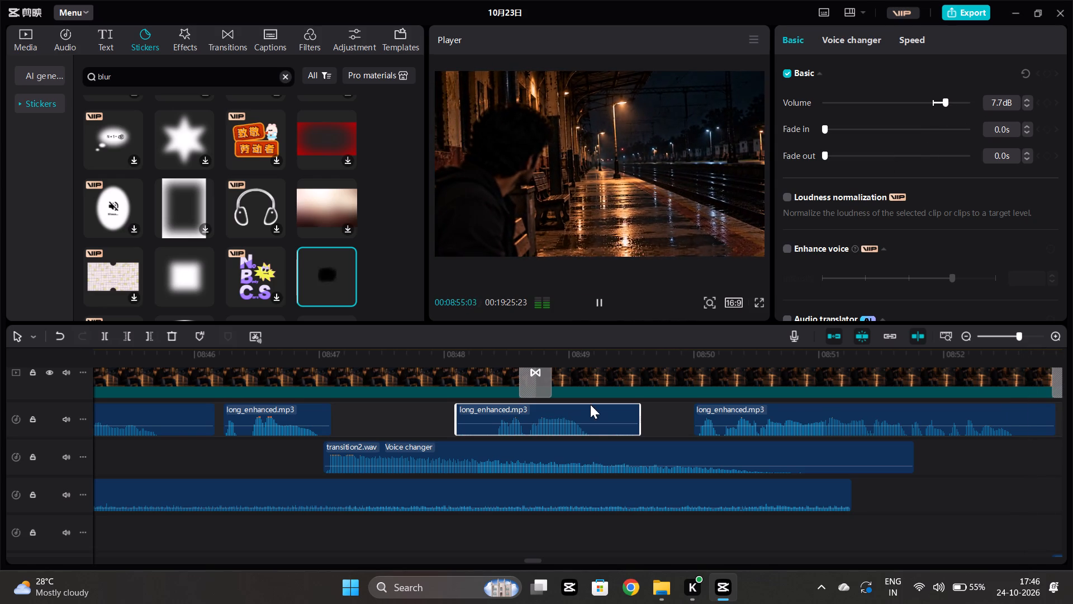
left_click_drag(534, 397, 563, 402)
left_click(217, 427)
key("space")
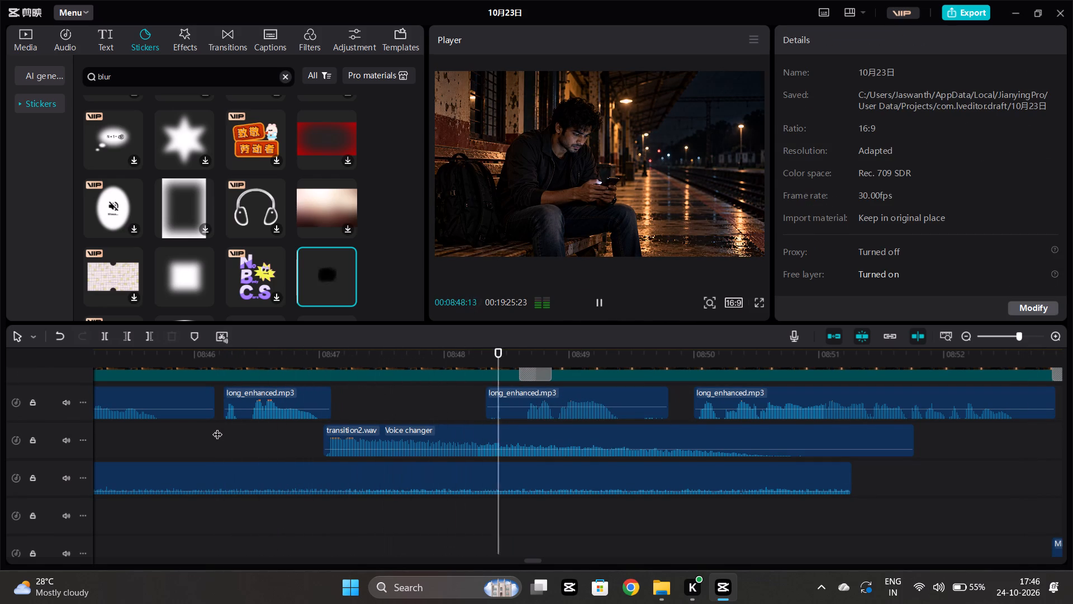
left_click_drag(550, 390, 561, 389)
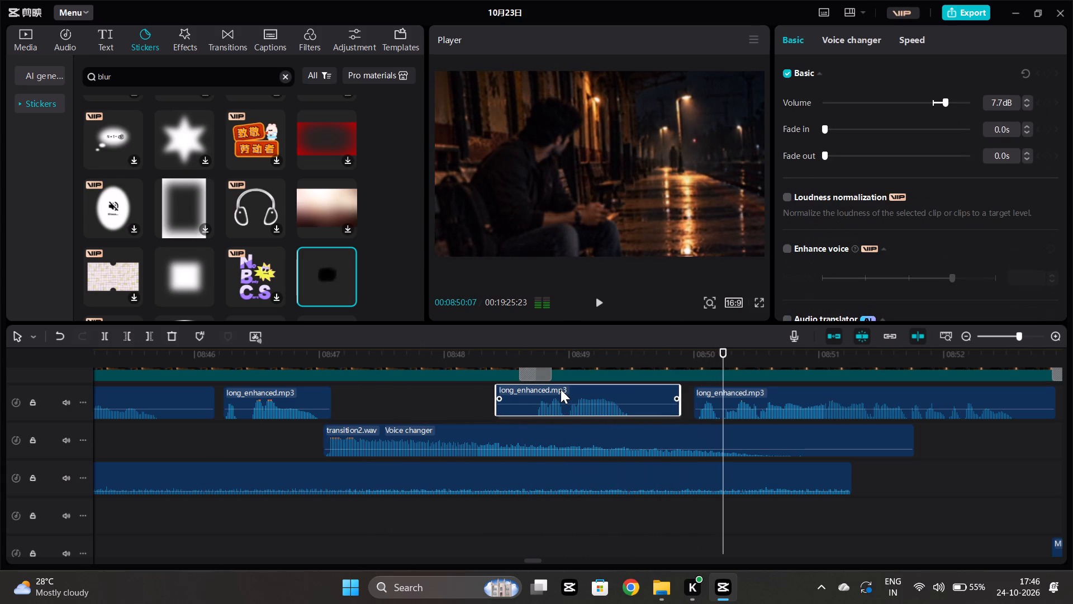
left_click_drag(561, 389, 572, 393)
Try 12.4 dB on the moved narration clip during playback, and settle its volume at 9.3 dB.
left_click(549, 395)
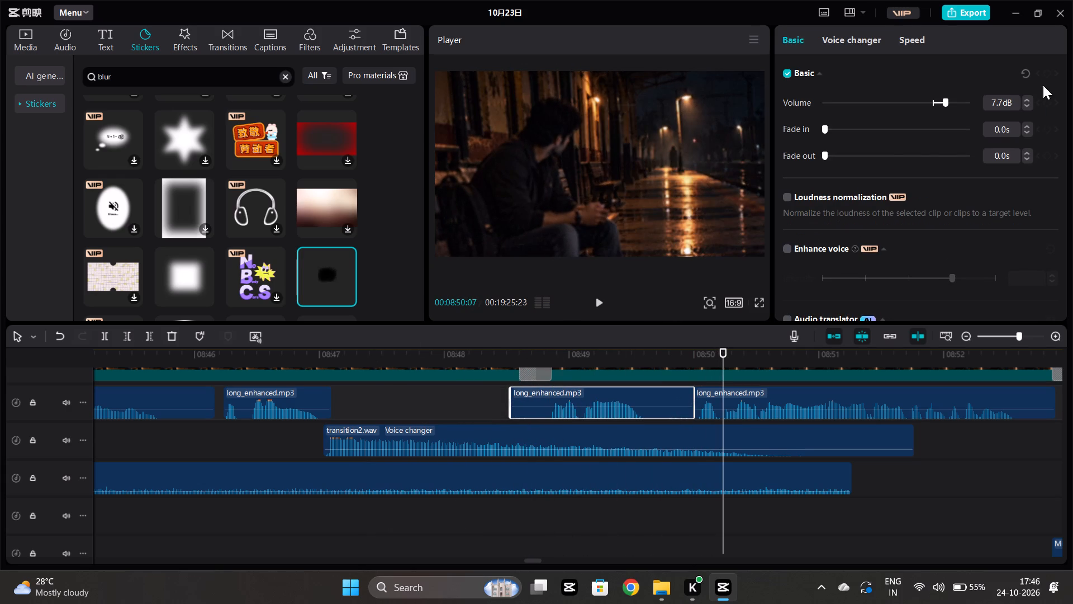
left_click(951, 97)
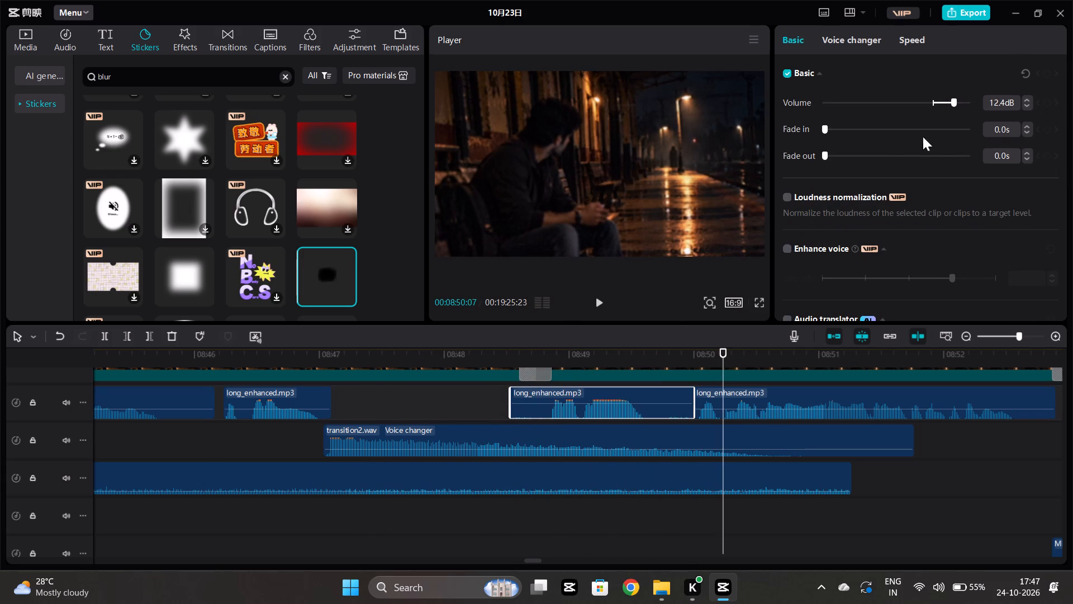
left_click(471, 511)
key("space")
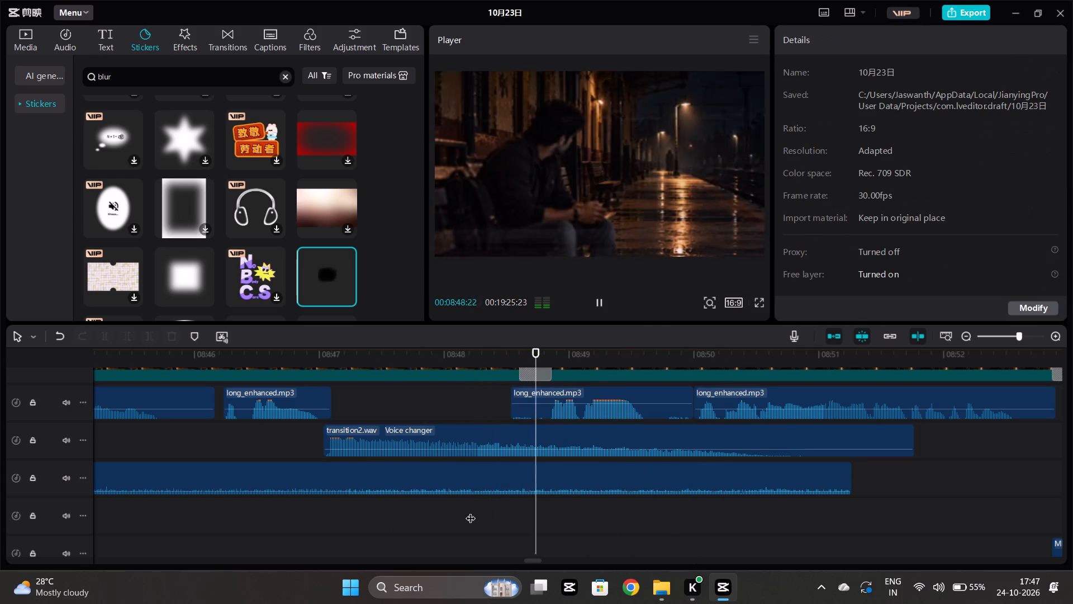
left_click(636, 407)
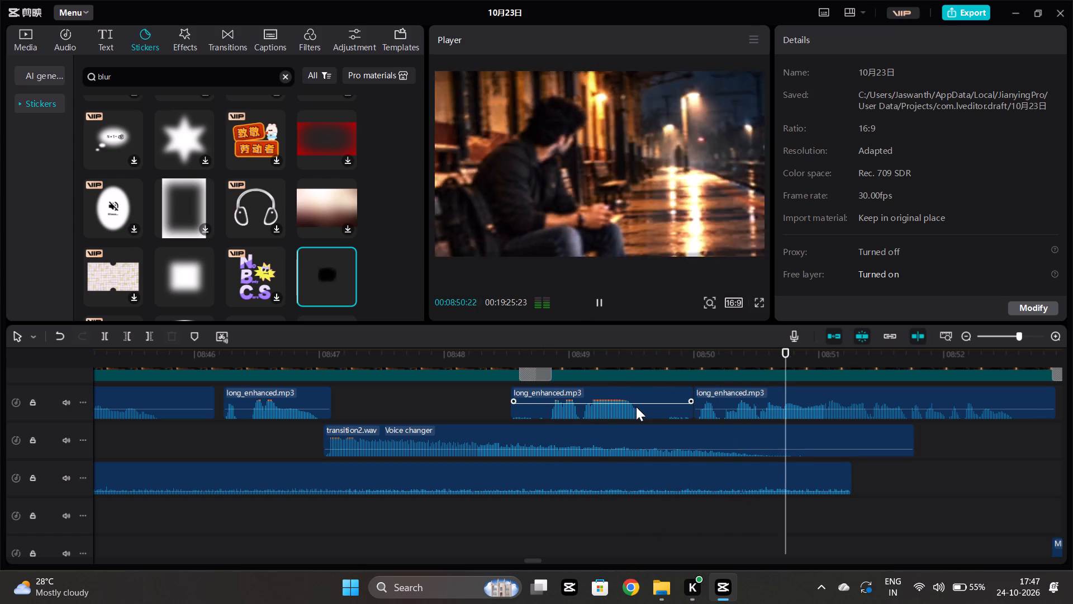
left_click(951, 102)
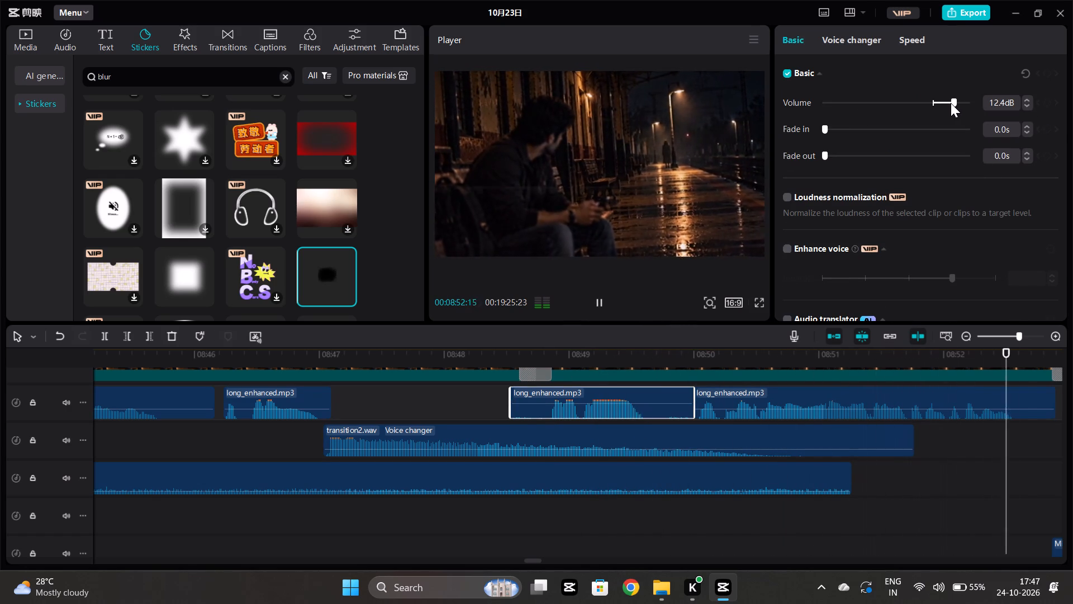
left_click(951, 103)
left_click(949, 103)
left_click(946, 104)
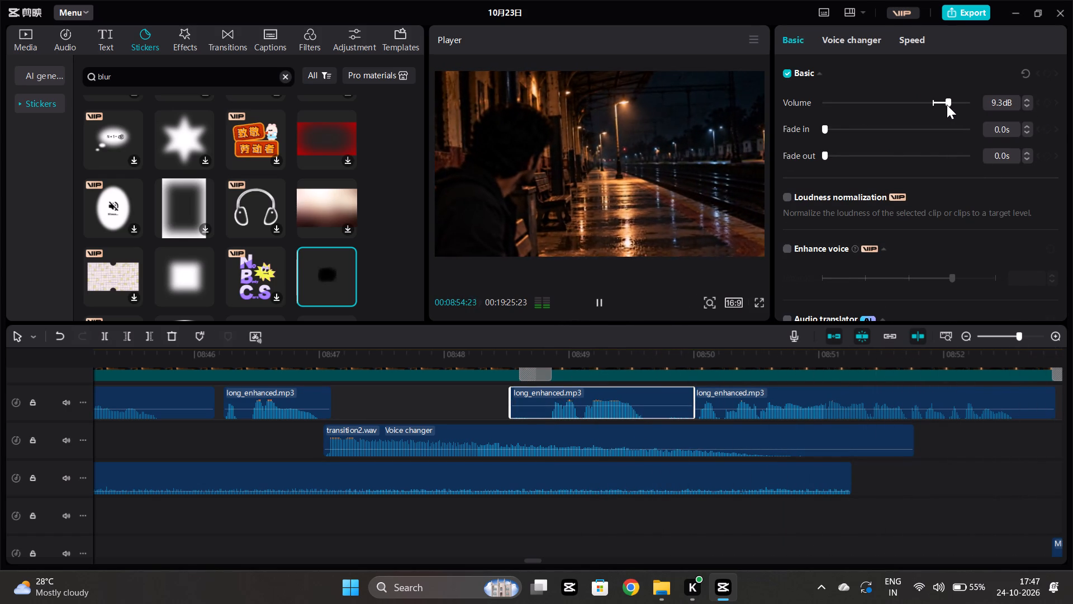
Set the first Midnight Trace music clip at about 00:08:53 to -14.3 dB, add a short fade-in, and preview its start.
scroll(909, 330, "down", 3)
scroll(849, 470, "left", 1)
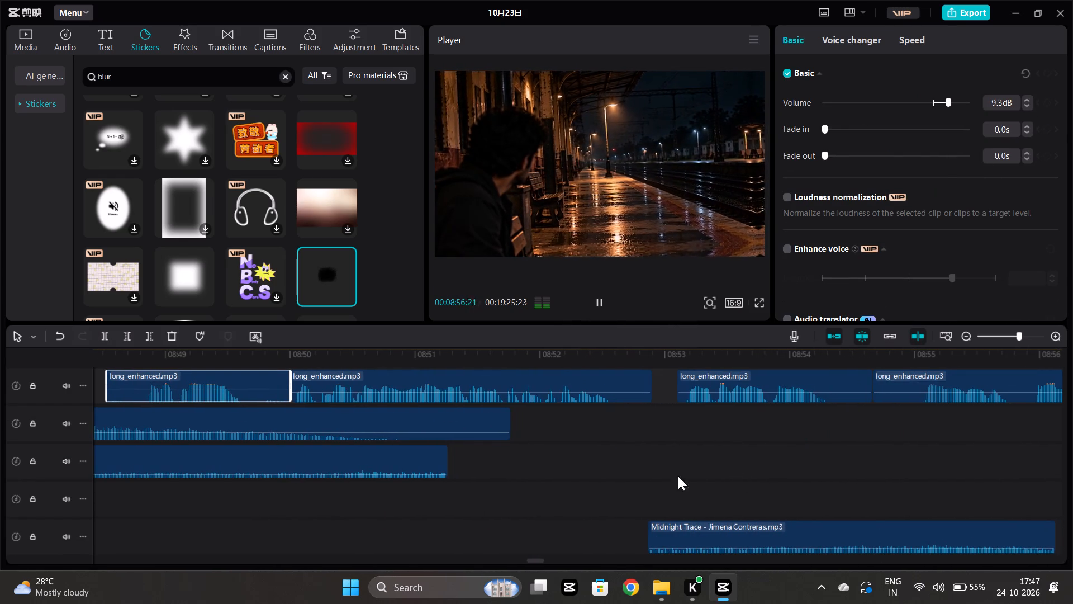
left_click(642, 480)
key("space")
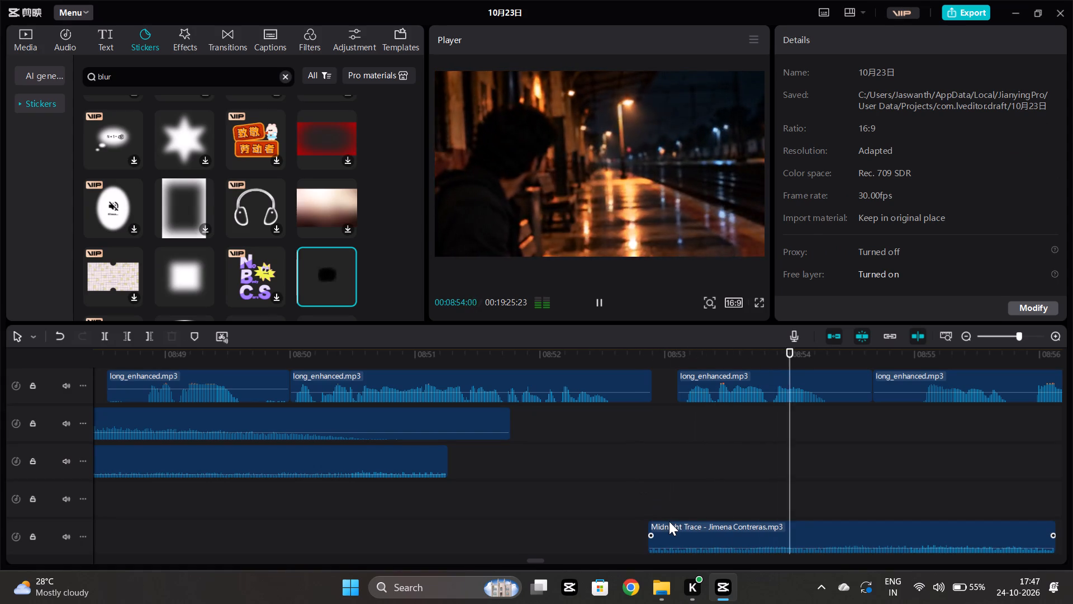
left_click(670, 523)
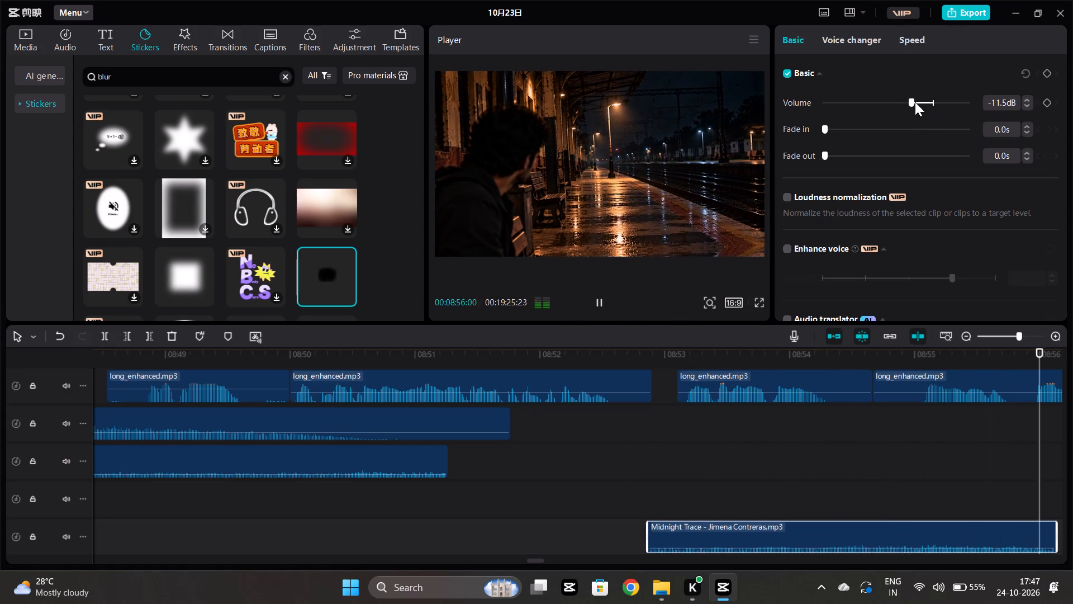
left_click(904, 103)
left_click(835, 133)
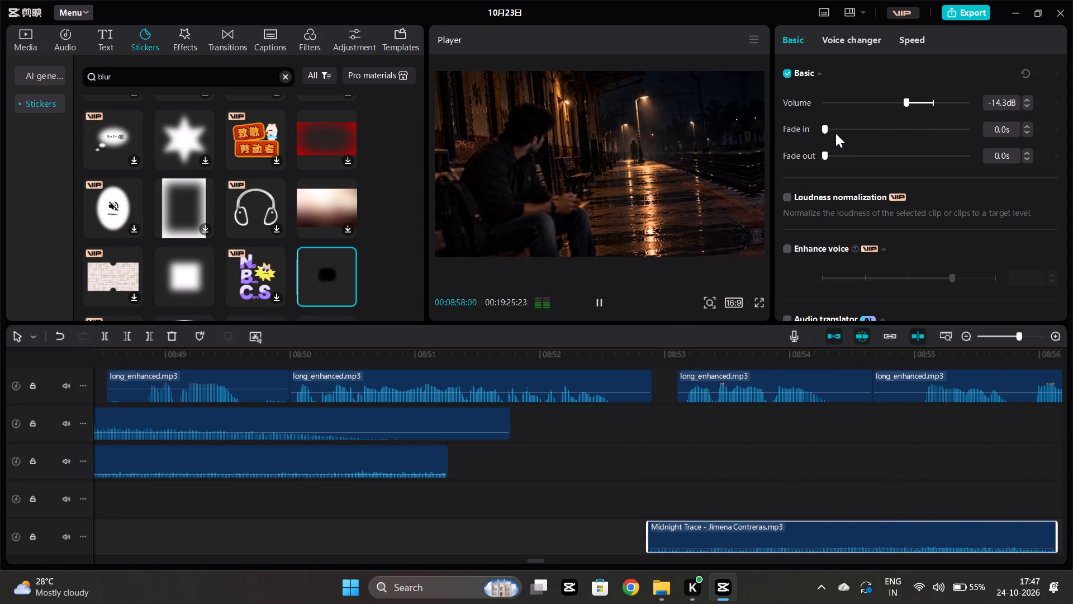
left_click(645, 450)
key("space")
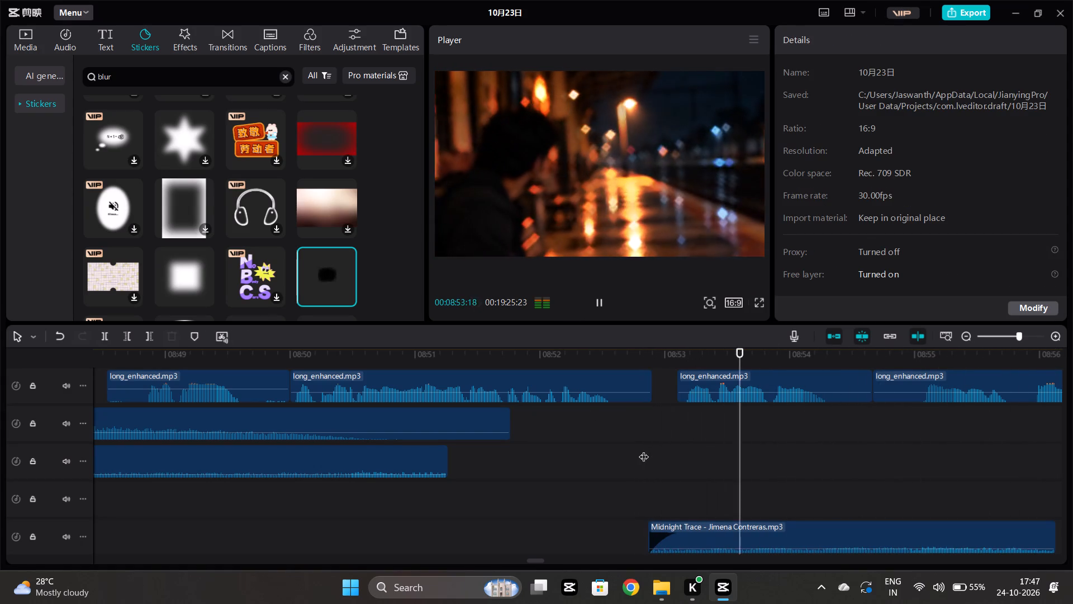
Play on through the scene to about 00:09:04 to check the music and narration mix, inspecting the surrounding audio tracks.
scroll(644, 450, "left", 1)
scroll(644, 450, "down", 5)
scroll(675, 444, "up", 1)
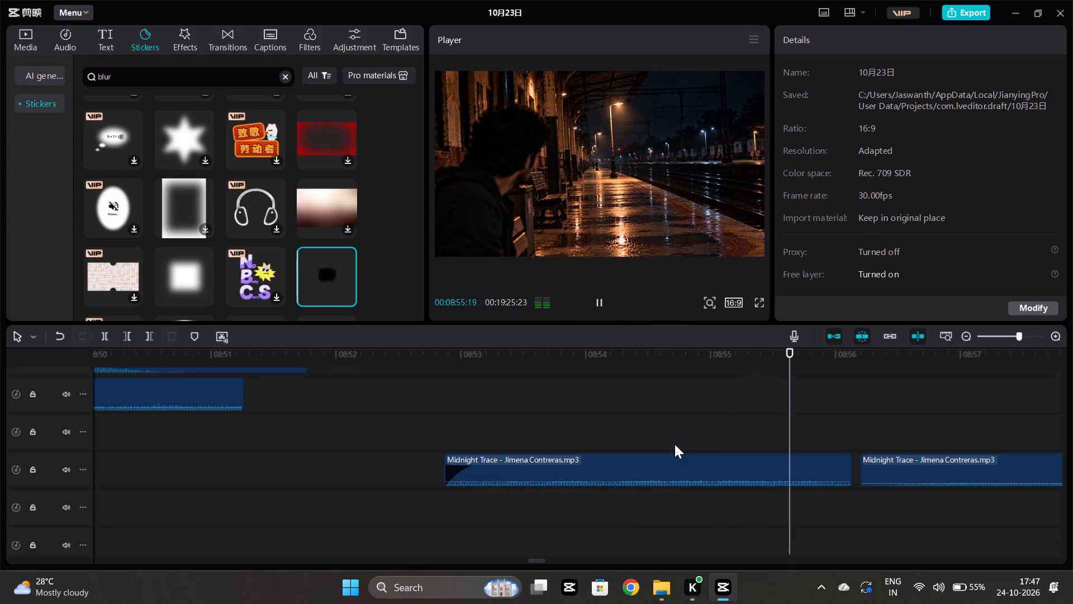
scroll(675, 444, "up", 2)
scroll(675, 444, "left", 1)
scroll(675, 444, "down", 1)
scroll(675, 444, "right", 4)
scroll(673, 453, "up", 2)
key("space")
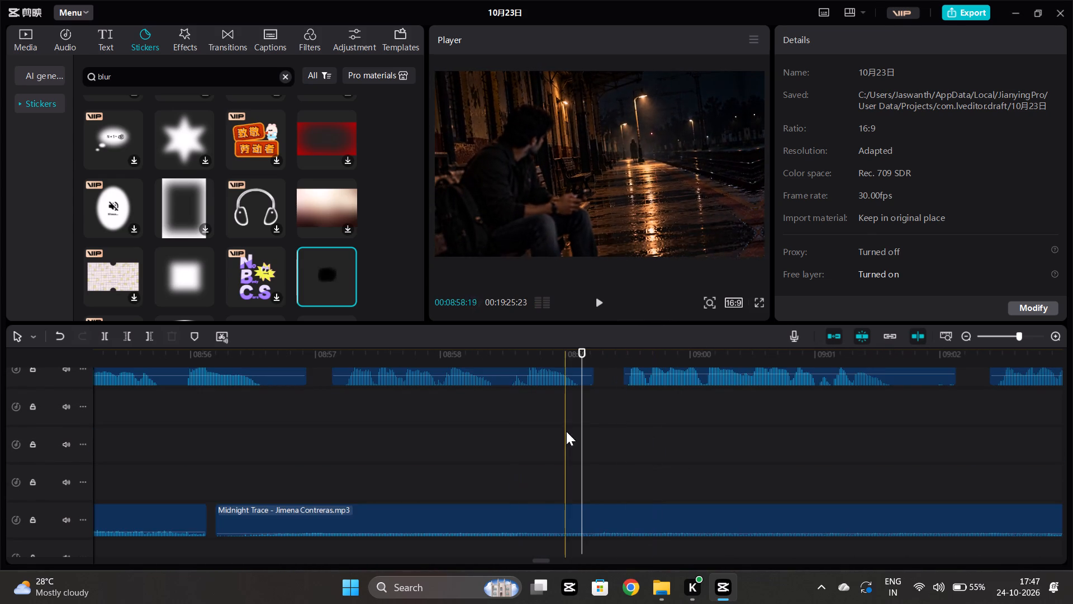
left_click(540, 470)
key("space")
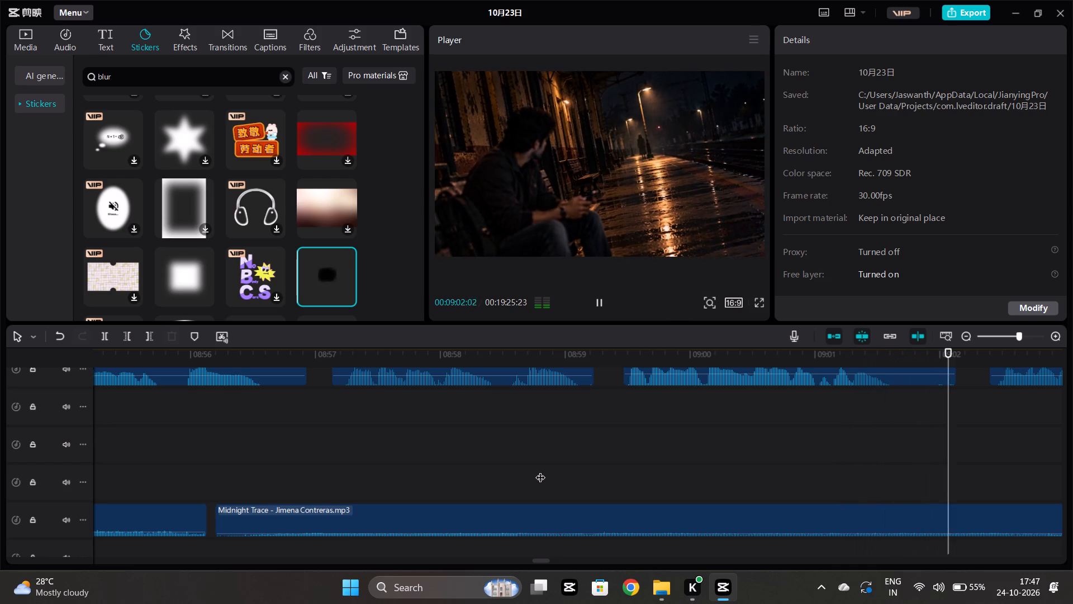
scroll(540, 470, "right", 5)
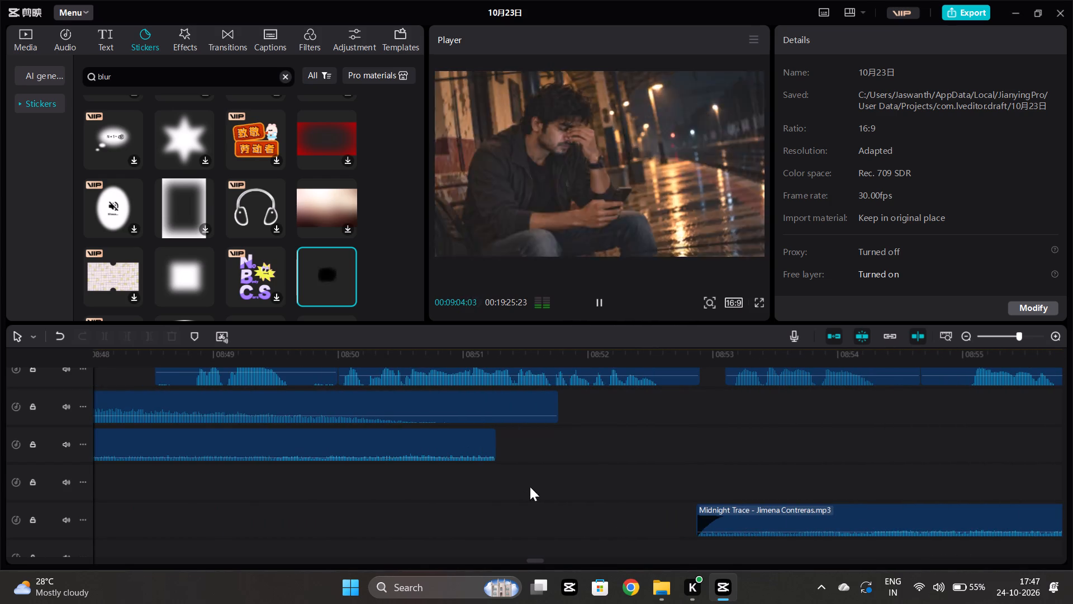
Stop playback and look through the timeline tracks from about 00:09:06 to the narration cut at about 00:10:48.
scroll(626, 436, "left", 7)
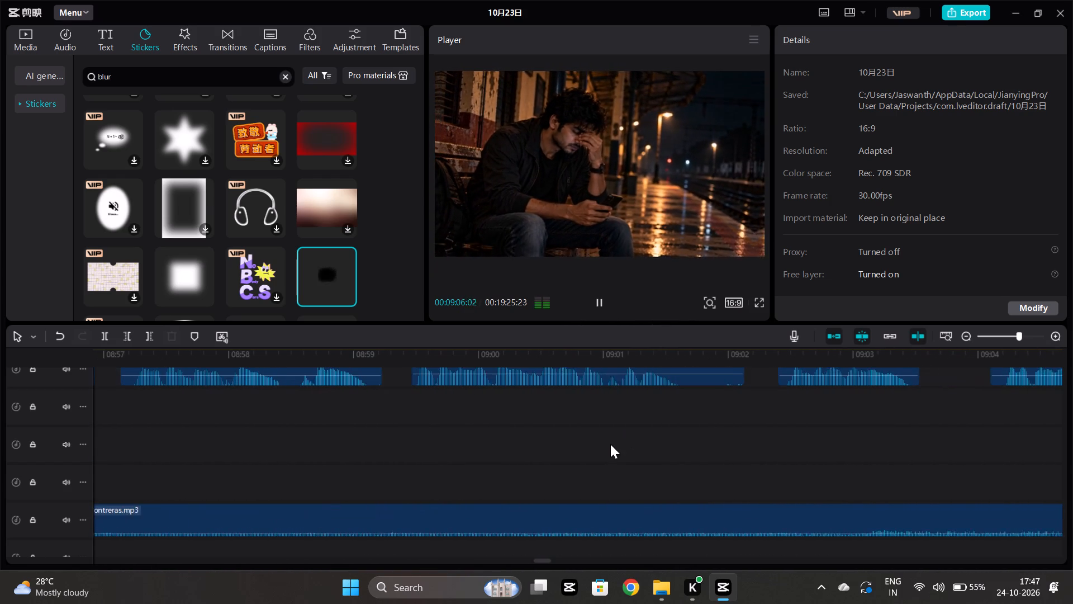
key("space")
scroll(657, 445, "up", 6)
scroll(657, 445, "down", 2)
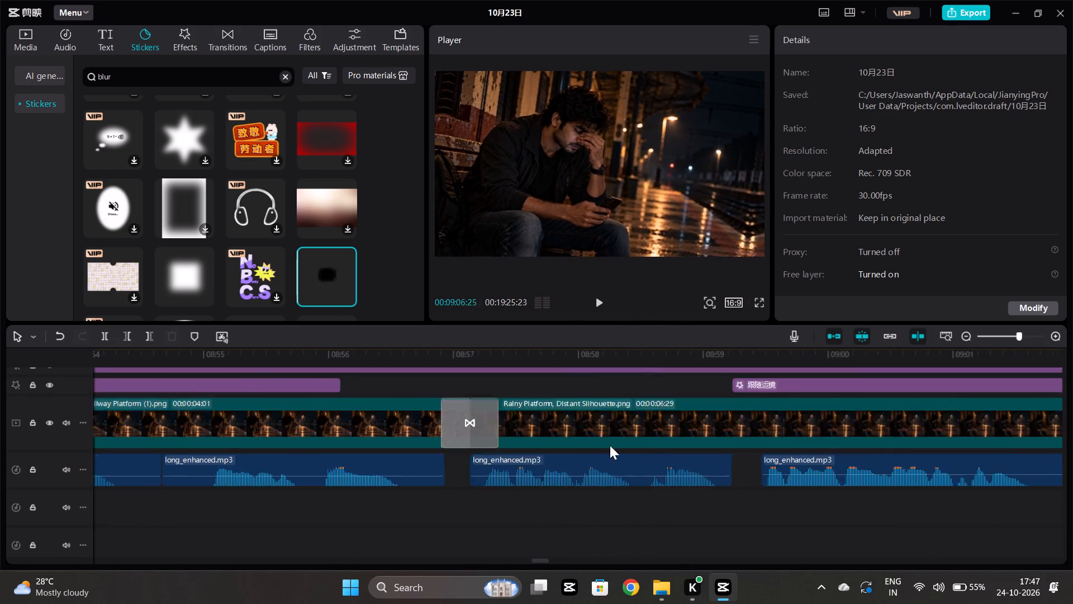
scroll(610, 445, "down", 4)
scroll(644, 503, "left", 2)
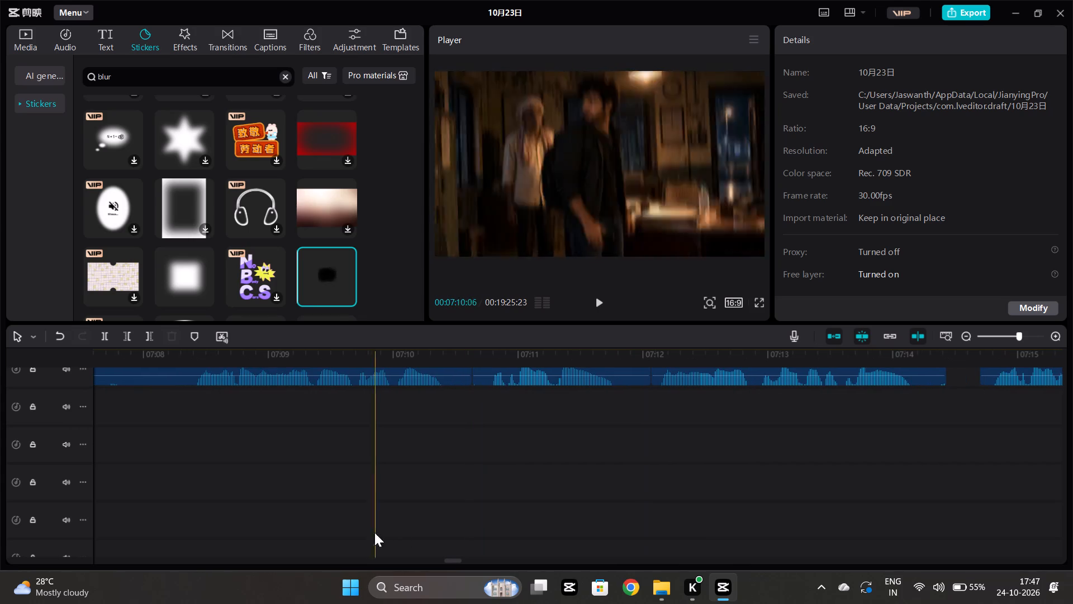
scroll(846, 537, "left", 20)
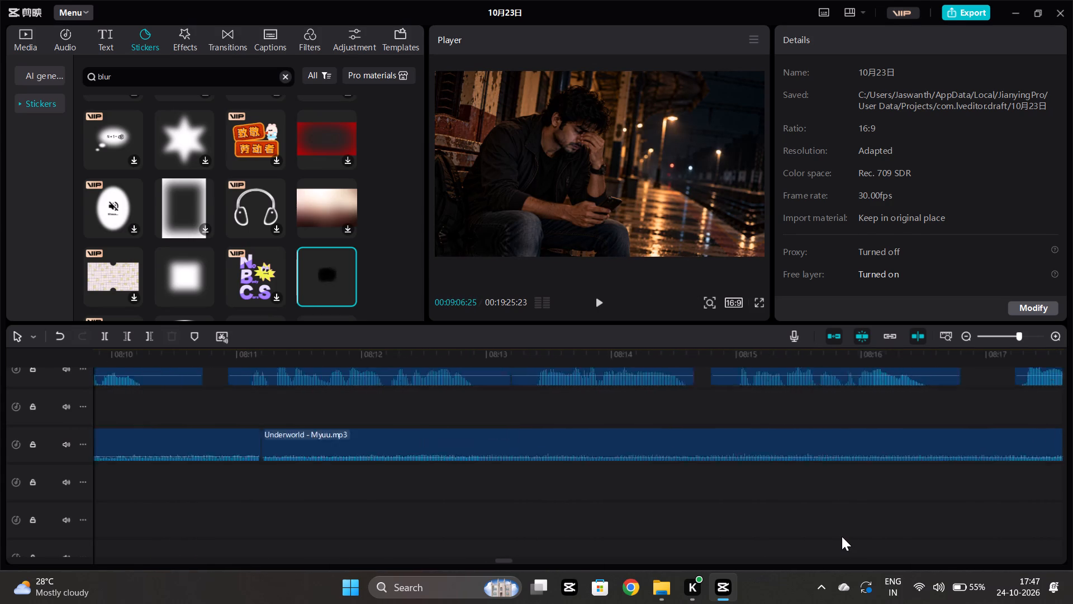
scroll(842, 536, "left", 4)
scroll(842, 536, "down", 6)
scroll(930, 495, "left", 10)
scroll(847, 503, "up", 5)
left_click(865, 466)
scroll(865, 466, "up", 5)
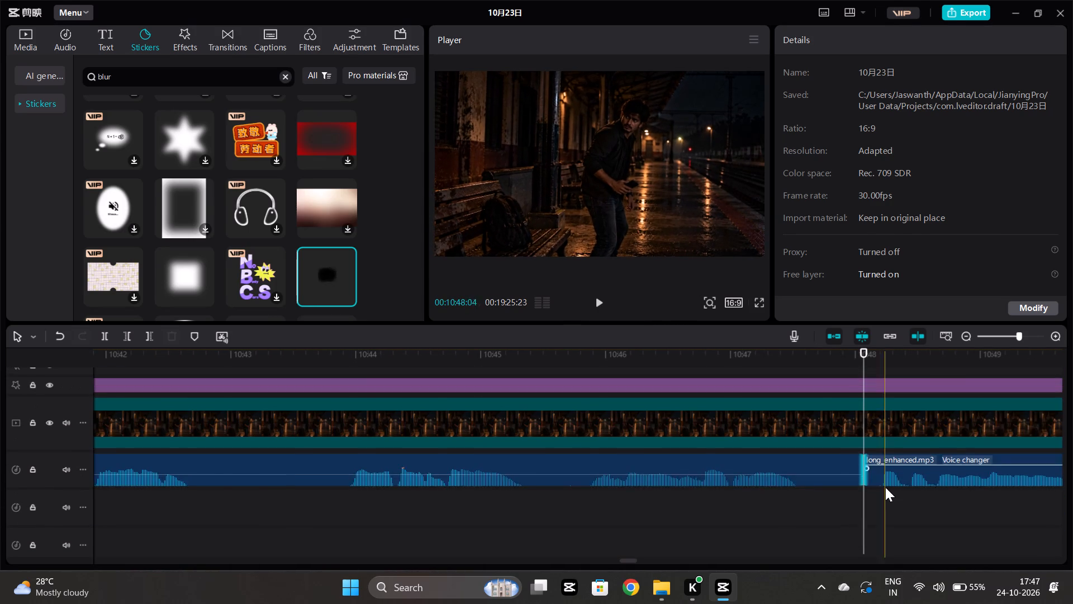
scroll(885, 487, "up", 2)
Delete the leftover clip Searching the Last Platform.png at the very end of the timeline.
scroll(885, 487, "left", 14)
scroll(885, 487, "left", 20)
scroll(885, 487, "left", 8)
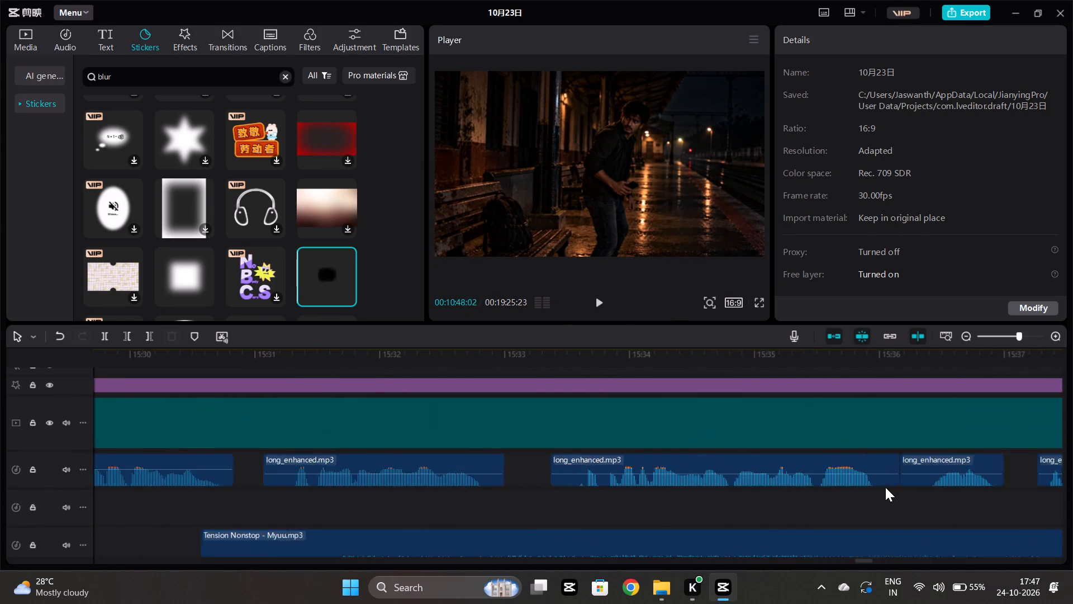
scroll(885, 487, "left", 14)
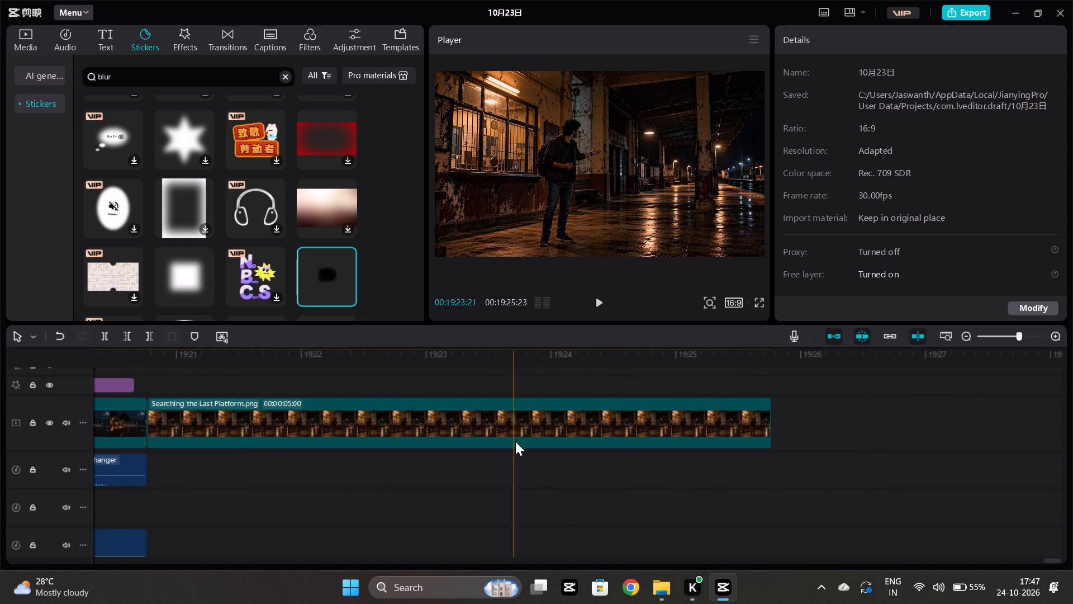
left_click(526, 427)
key("Delete")
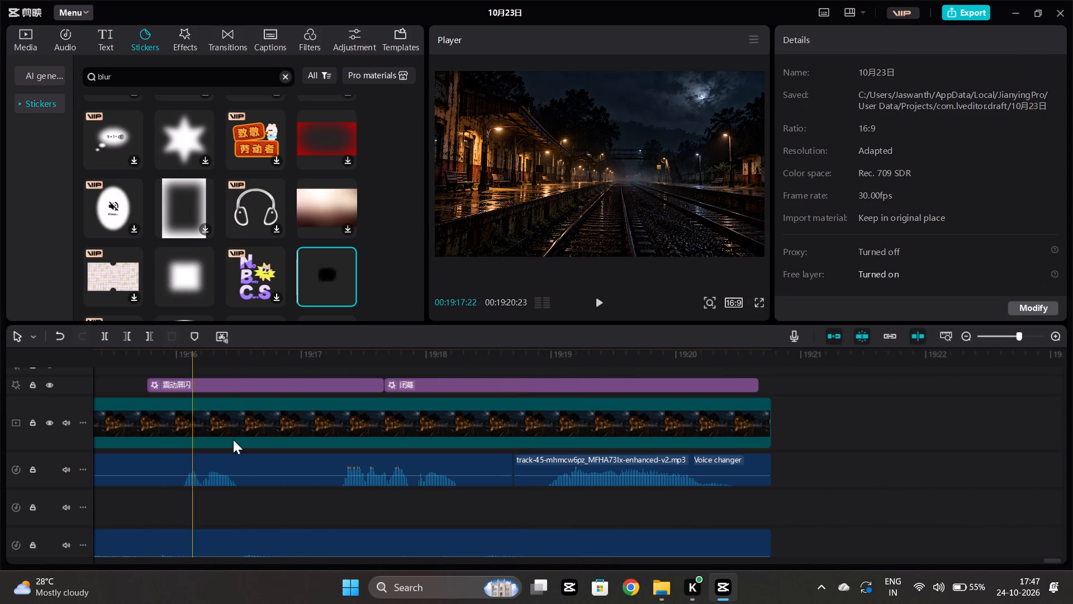
Extend the closing 闭幕 effect so it reaches the end of the last video clip.
left_click(742, 378)
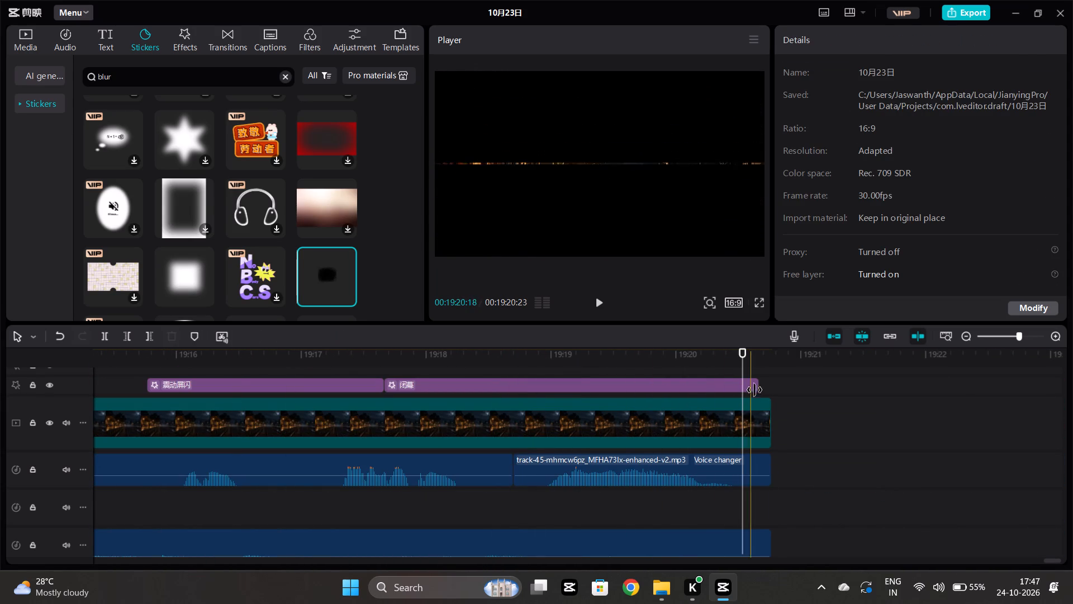
left_click_drag(756, 392, 767, 397)
Delete the 闪光震动 effect over the Wear Earphones image at about 00:00:18.
scroll(610, 433, "right", 20)
scroll(610, 433, "right", 6)
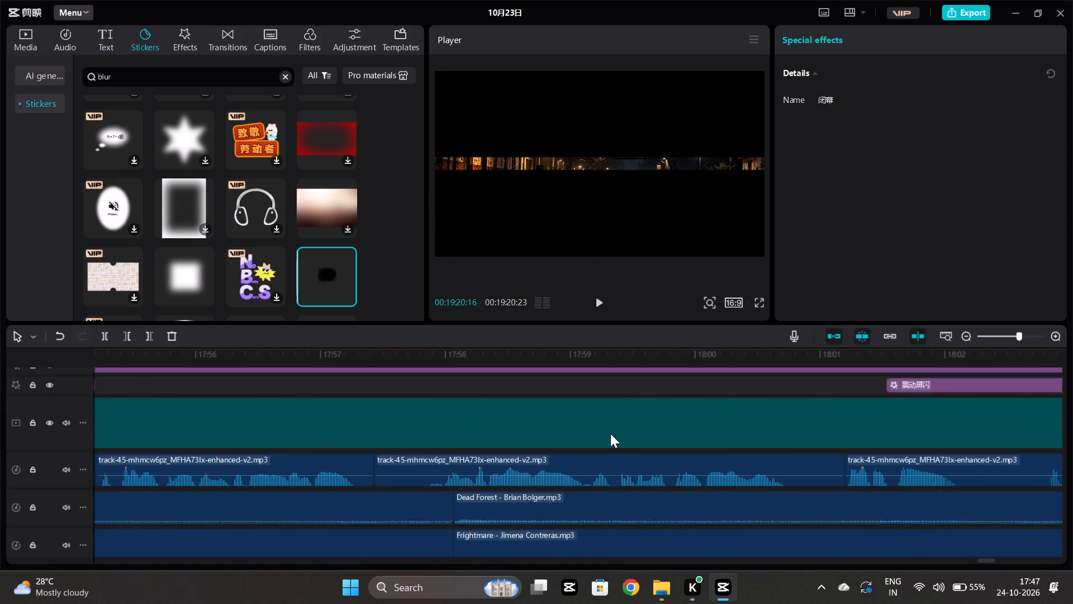
scroll(585, 485, "right", 20)
scroll(585, 485, "right", 14)
scroll(389, 479, "right", 8)
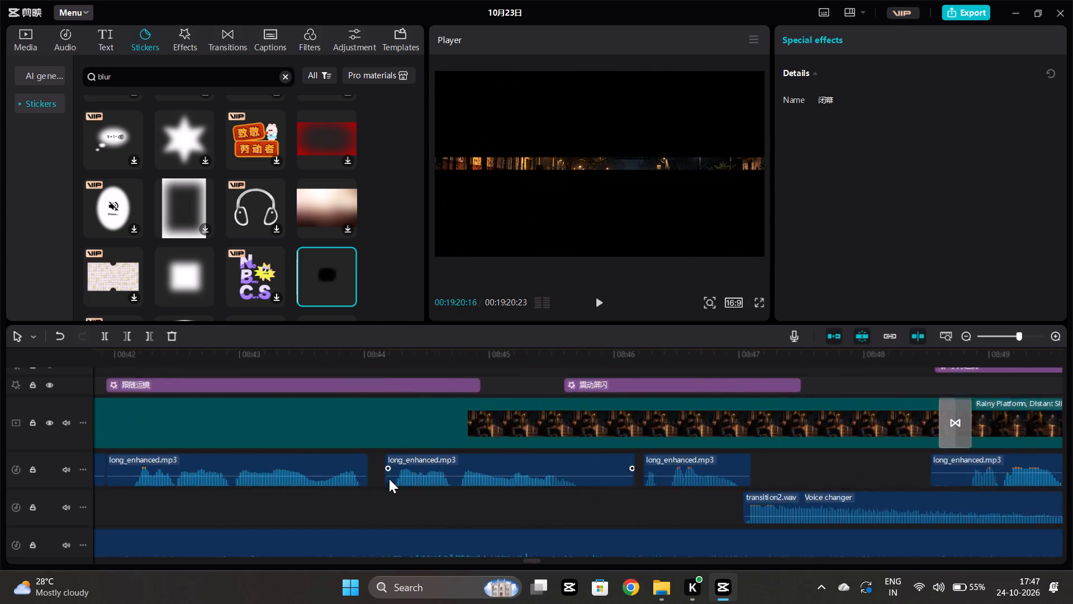
scroll(389, 479, "right", 14)
scroll(389, 479, "up", 3)
scroll(389, 479, "down", 1)
scroll(389, 479, "up", 2)
scroll(389, 479, "right", 9)
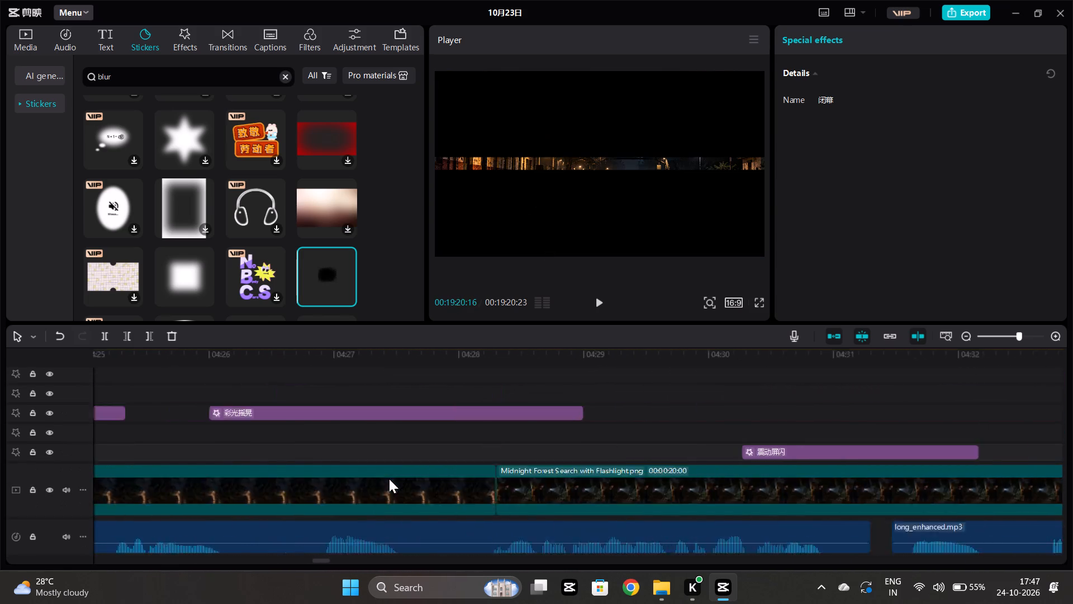
scroll(389, 479, "right", 20)
scroll(389, 479, "right", 6)
scroll(389, 479, "right", 20)
scroll(389, 479, "right", 6)
scroll(389, 479, "down", 4)
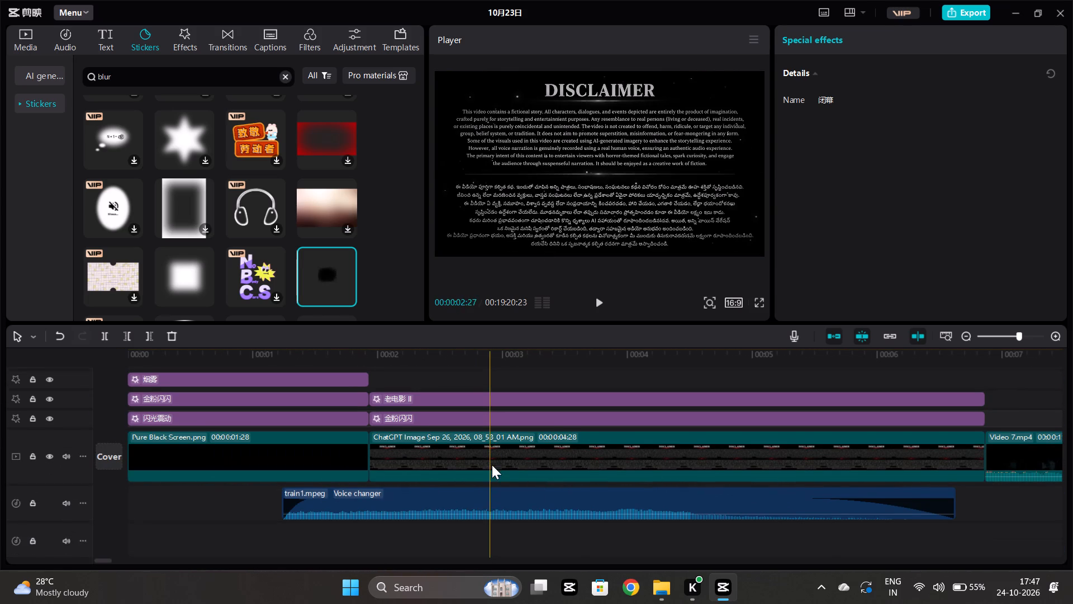
scroll(591, 521, "up", 1)
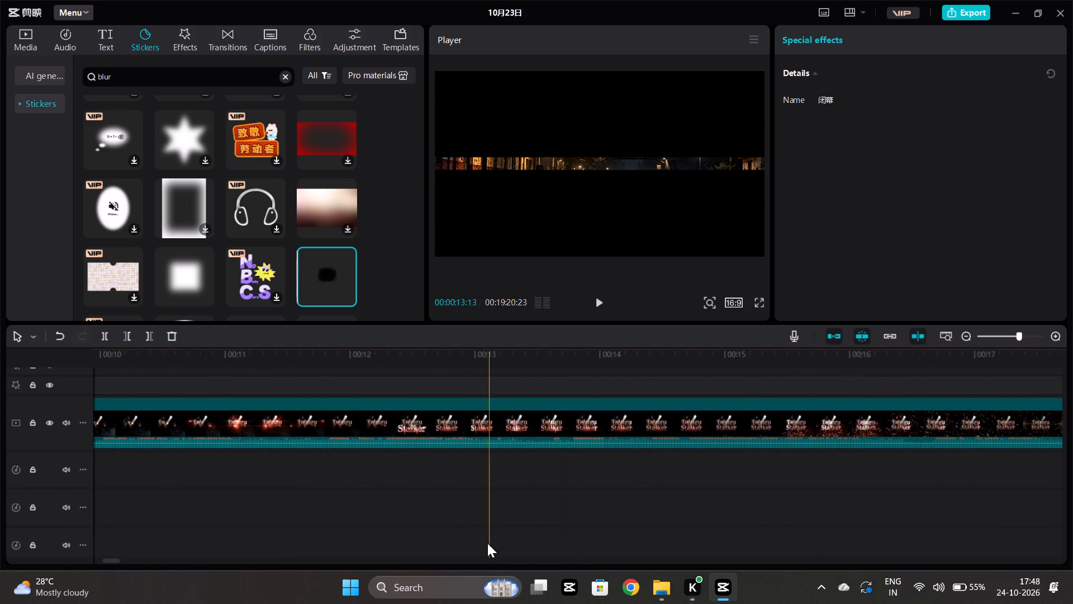
scroll(487, 543, "up", 1)
scroll(601, 529, "up", 1)
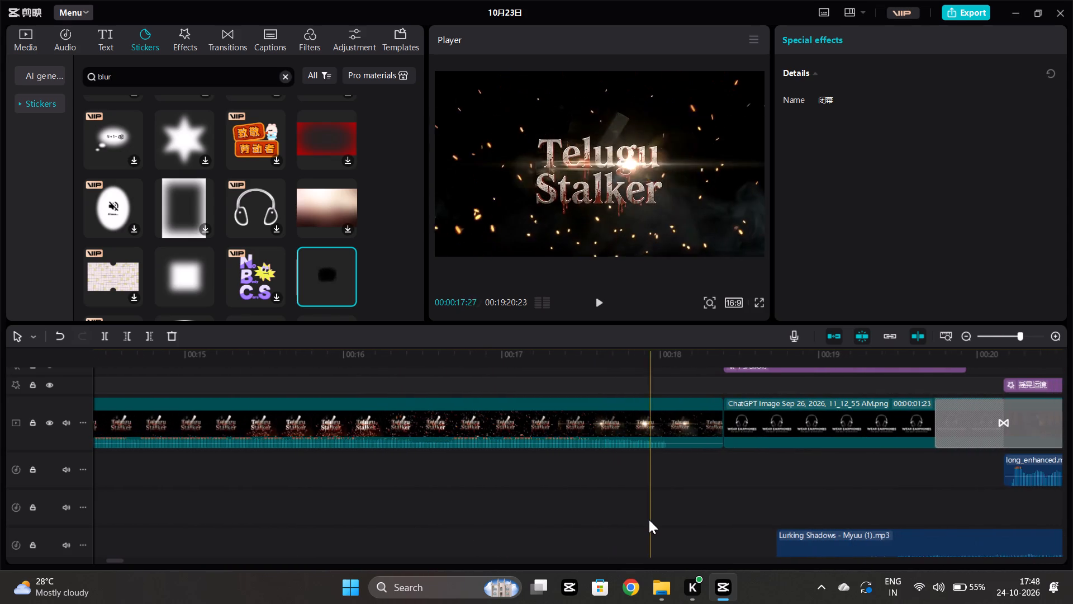
scroll(649, 520, "up", 1)
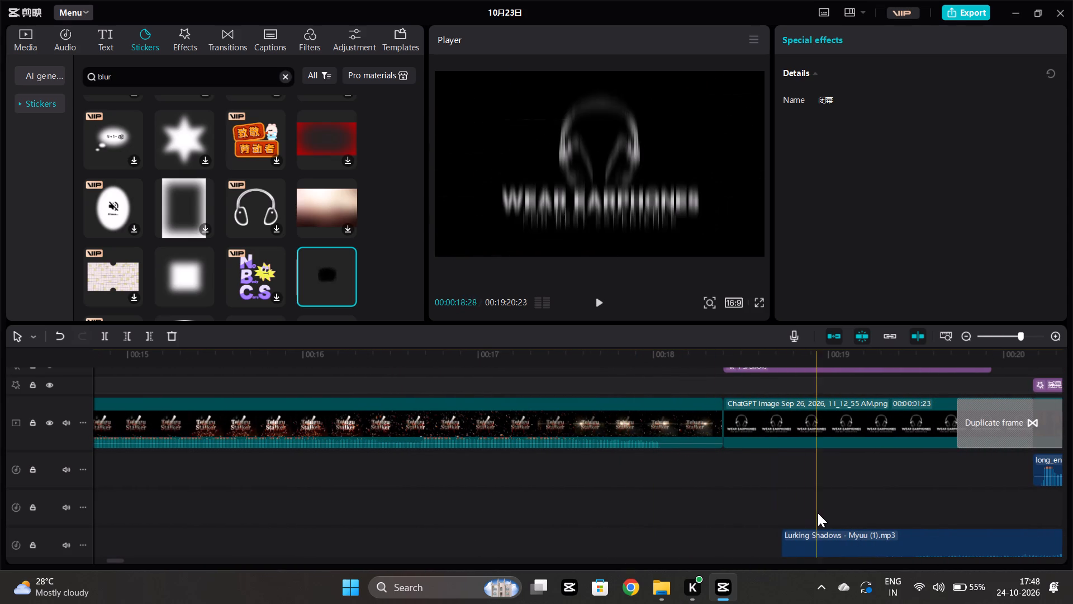
scroll(742, 512, "up", 3)
left_click(768, 412)
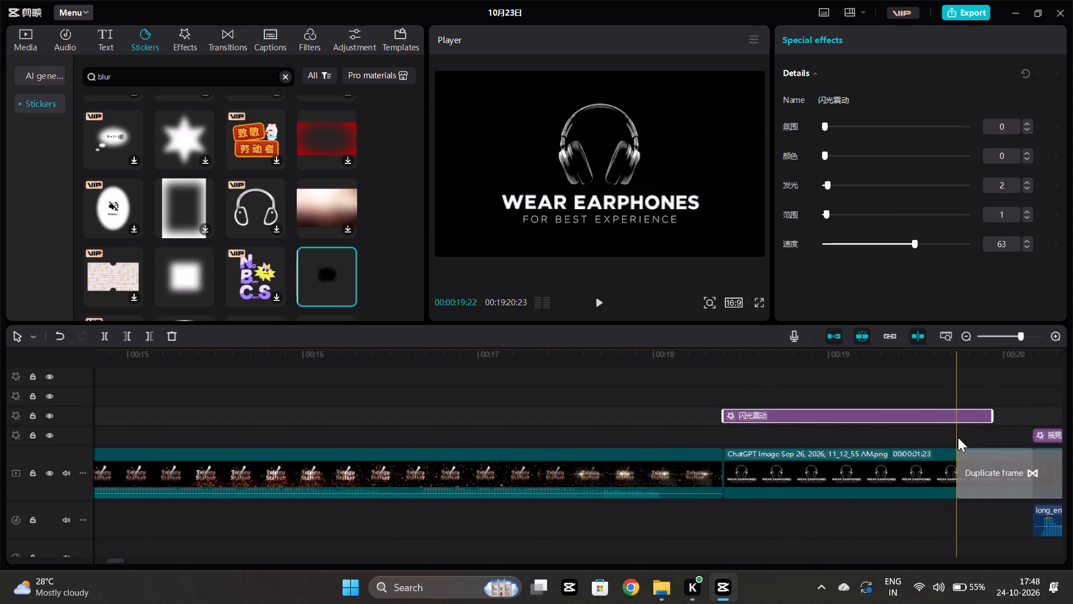
key("Delete")
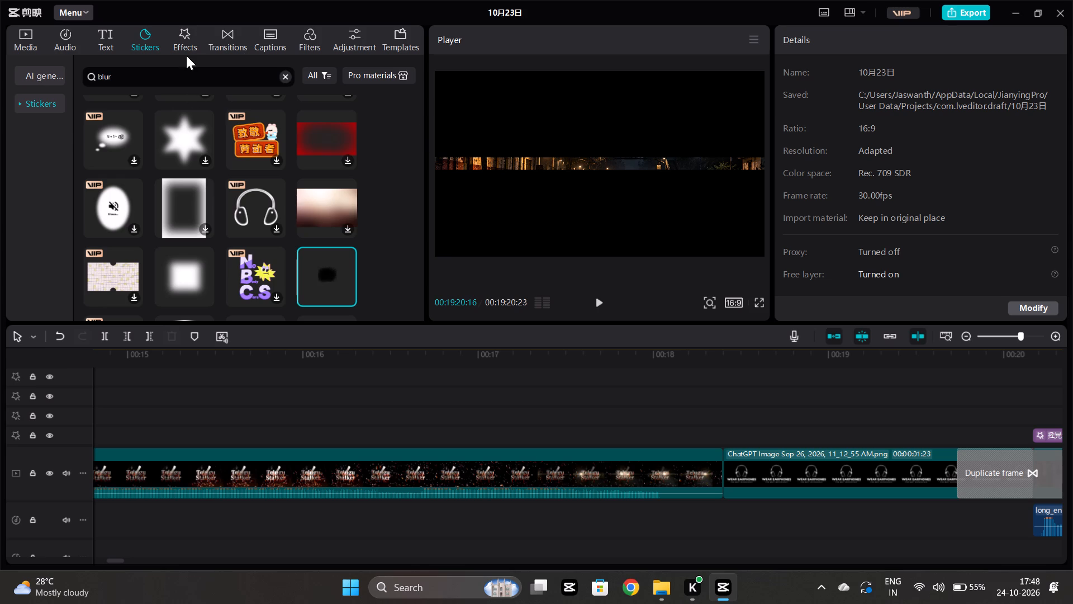
Browse the video effects and add 爆闪锐化 at the start of the Wear Earphones image.
left_click(186, 43)
scroll(227, 197, "up", 5)
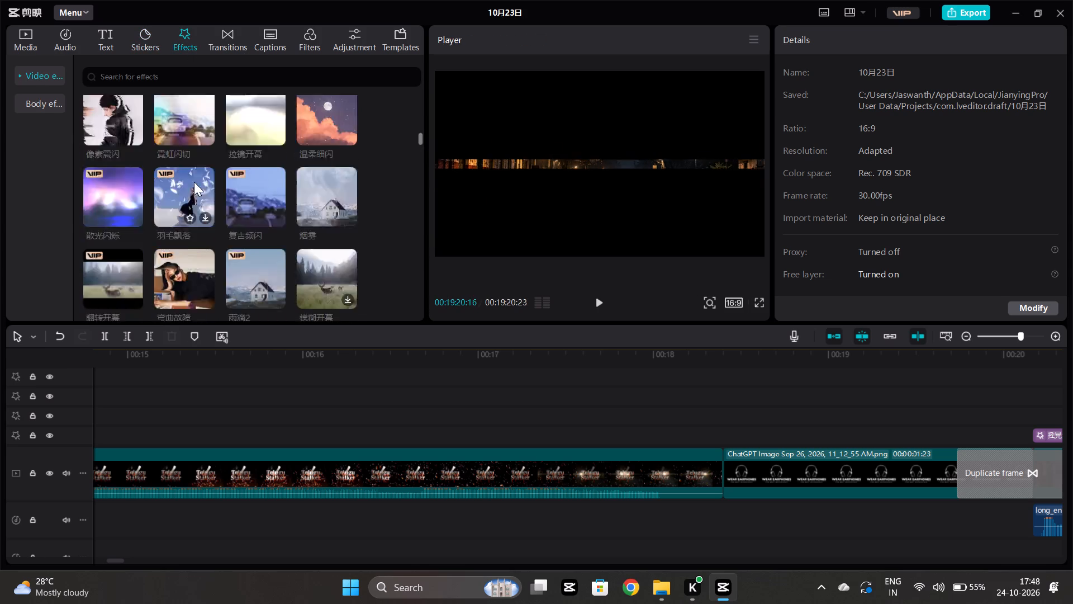
scroll(238, 193, "up", 9)
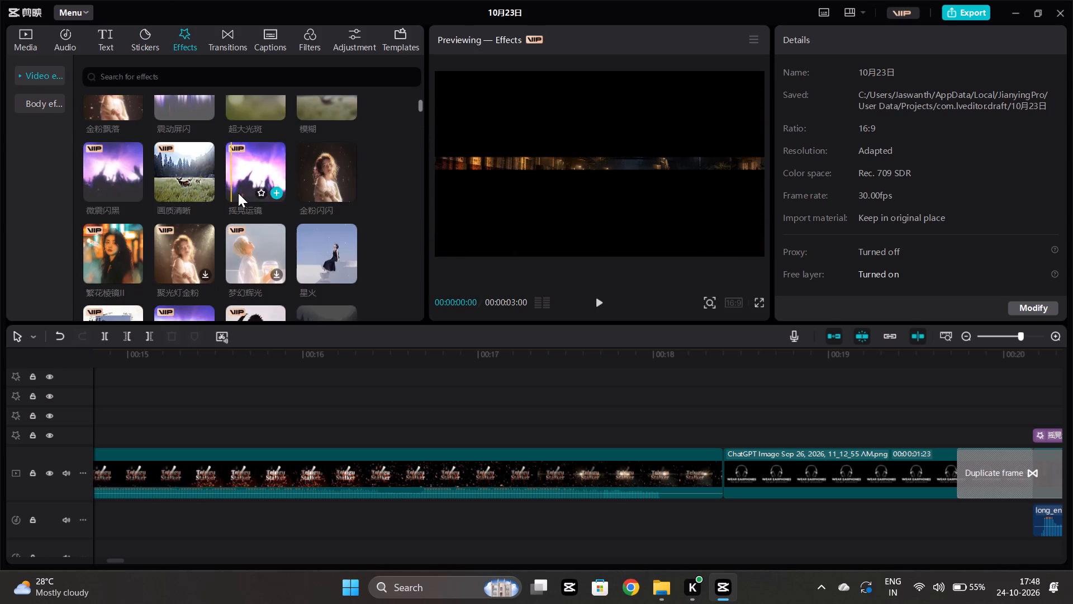
scroll(238, 193, "up", 6)
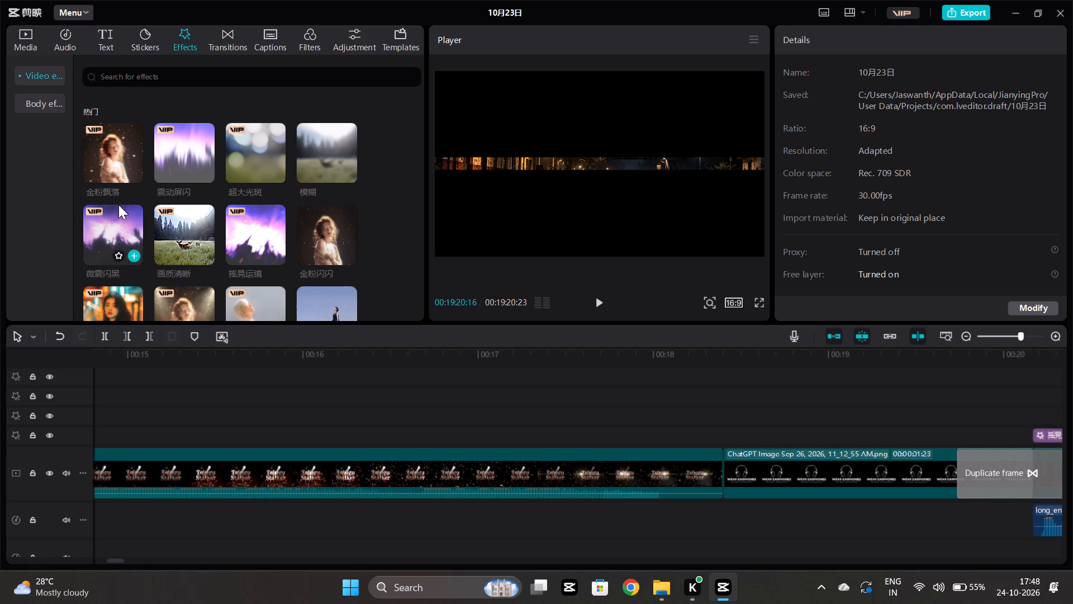
scroll(325, 243, "down", 2)
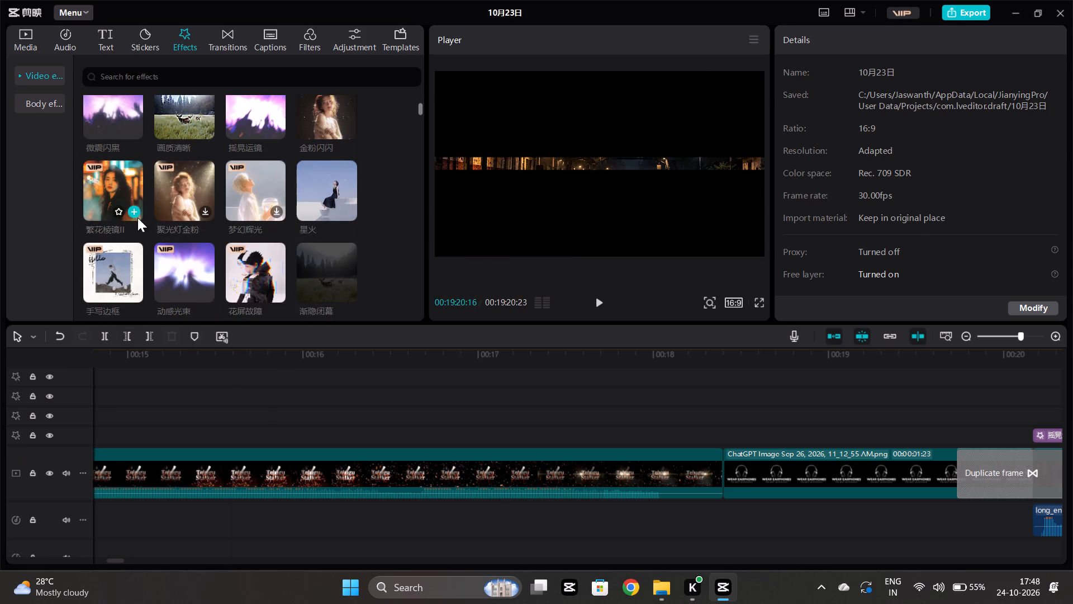
scroll(246, 189, "down", 2)
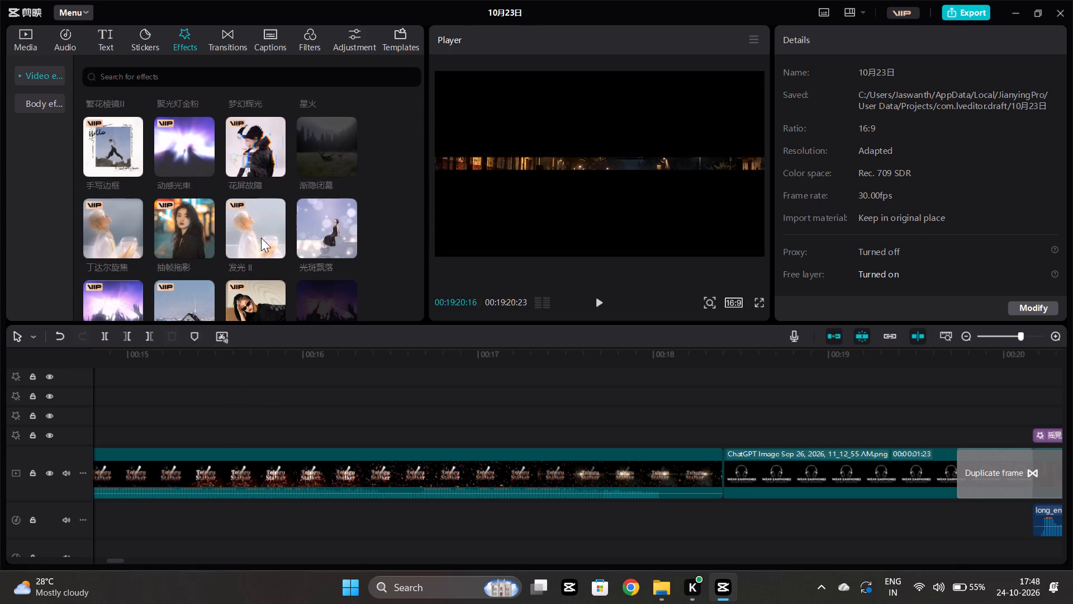
scroll(262, 238, "down", 2)
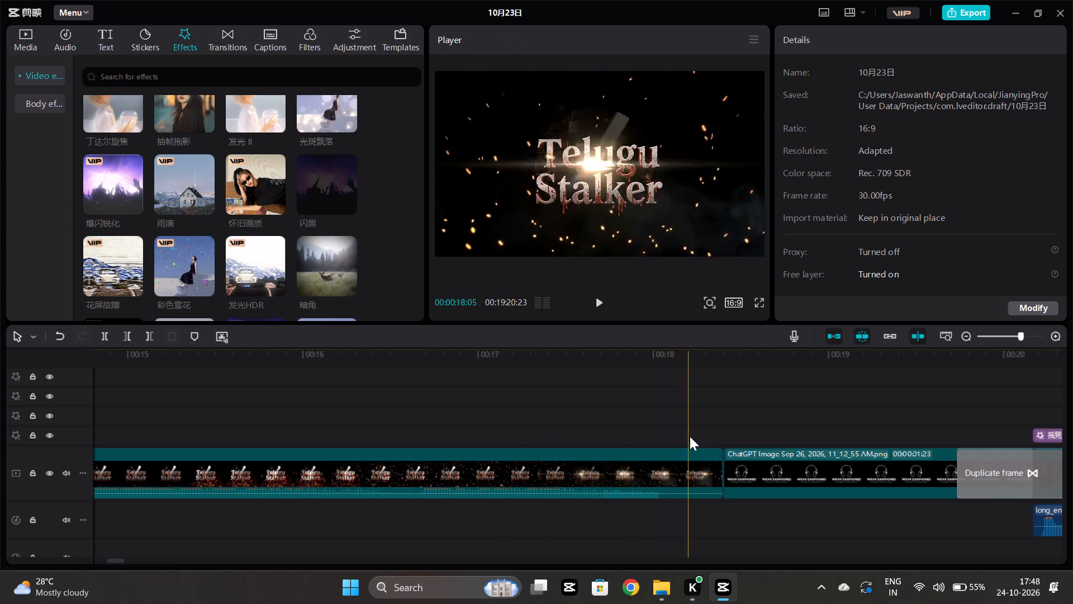
left_click(724, 427)
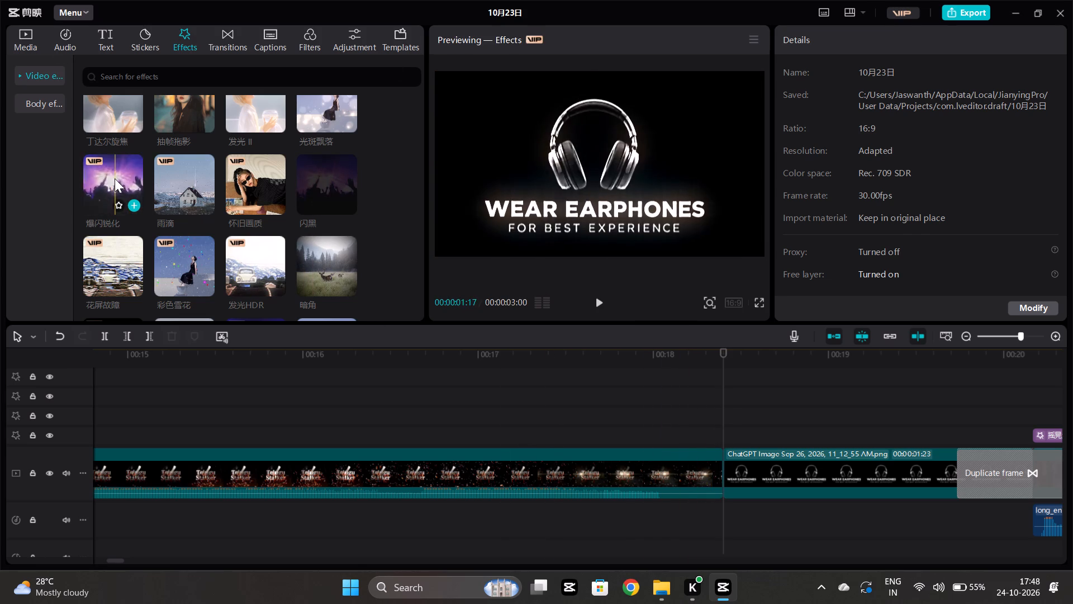
left_click(135, 202)
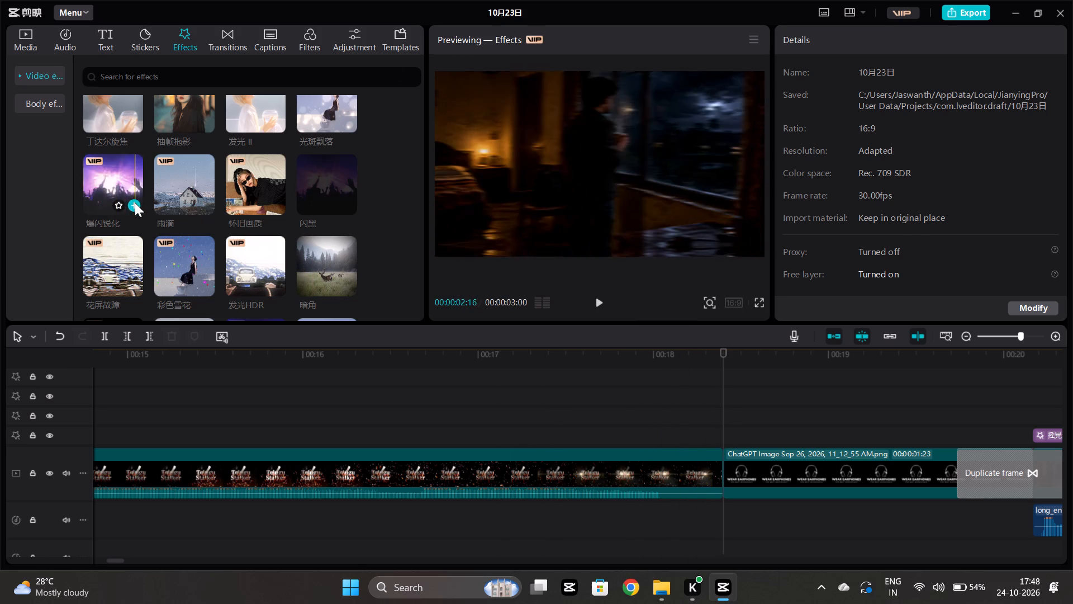
Tune the 爆闪锐化 effect: 强度 14, 发光 19, 锐化 43 and 速度 9.
scroll(907, 424, "left", 1)
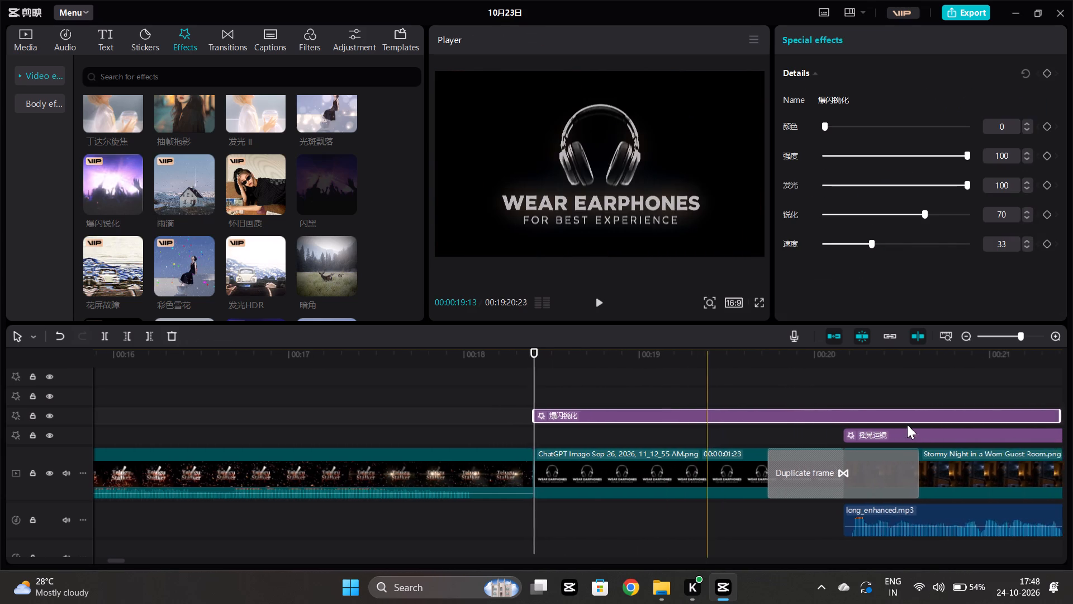
scroll(907, 424, "left", 1)
left_click(844, 157)
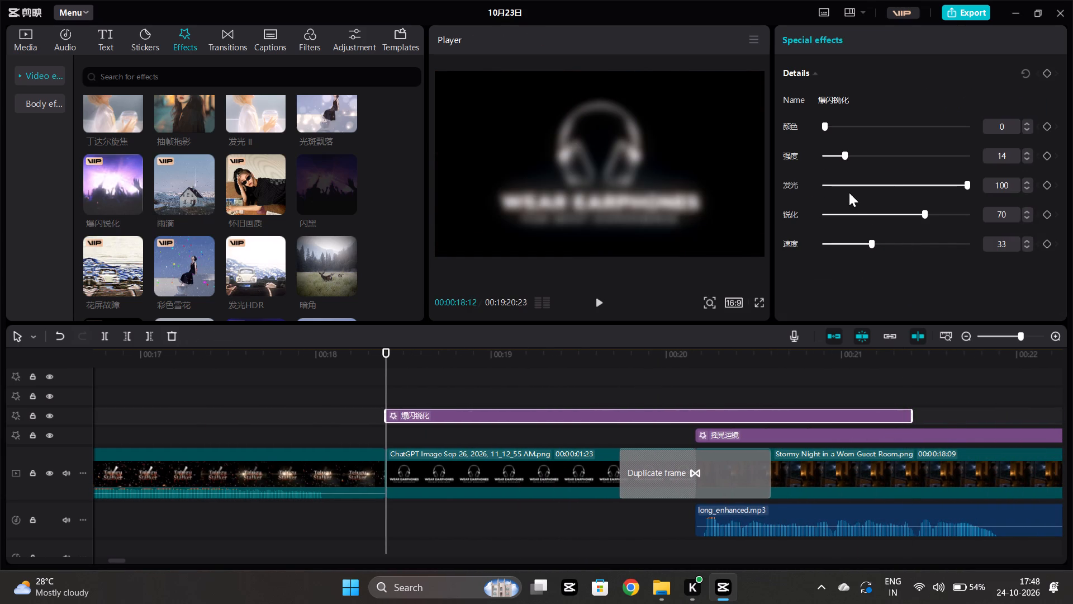
left_click(852, 186)
left_click(851, 217)
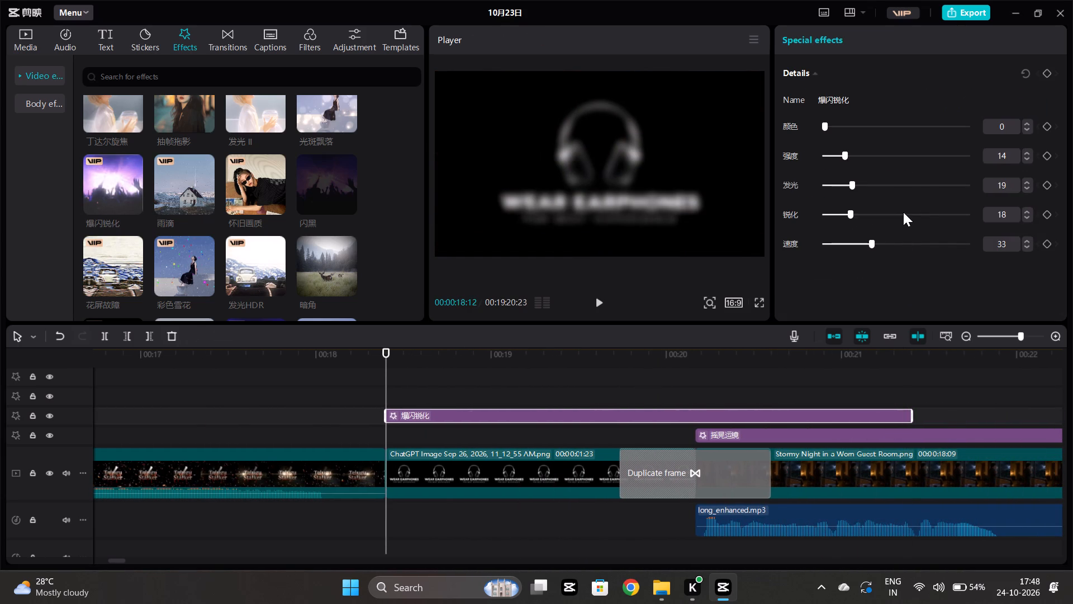
left_click(890, 212)
left_click(837, 242)
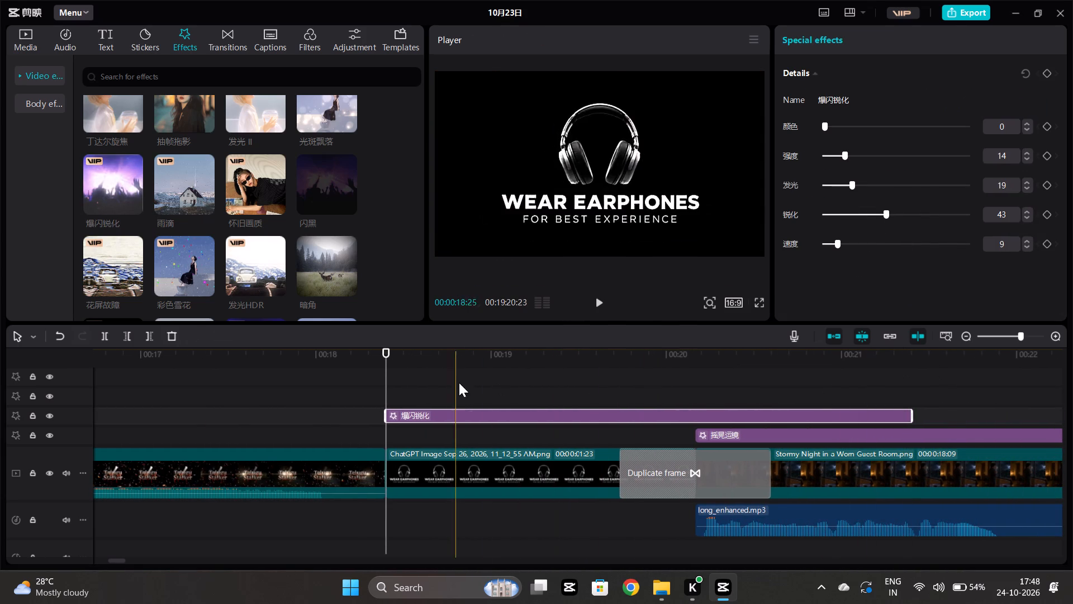
Play the Wear Earphones section through to the guest room scene to check the adjusted 爆闪锐化 effect.
left_click(356, 383)
key("space")
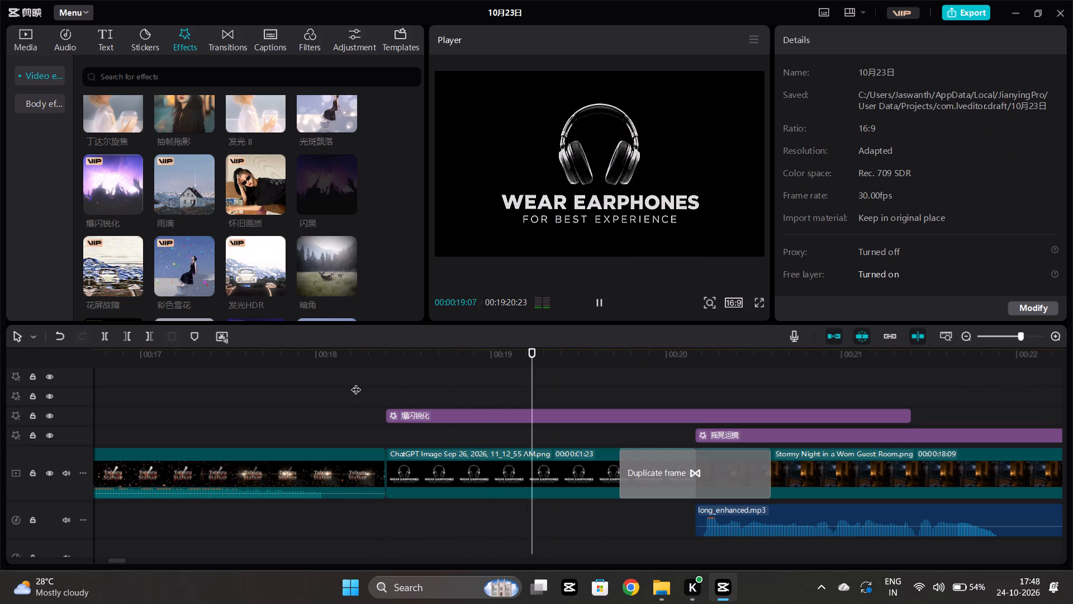
left_click(390, 395)
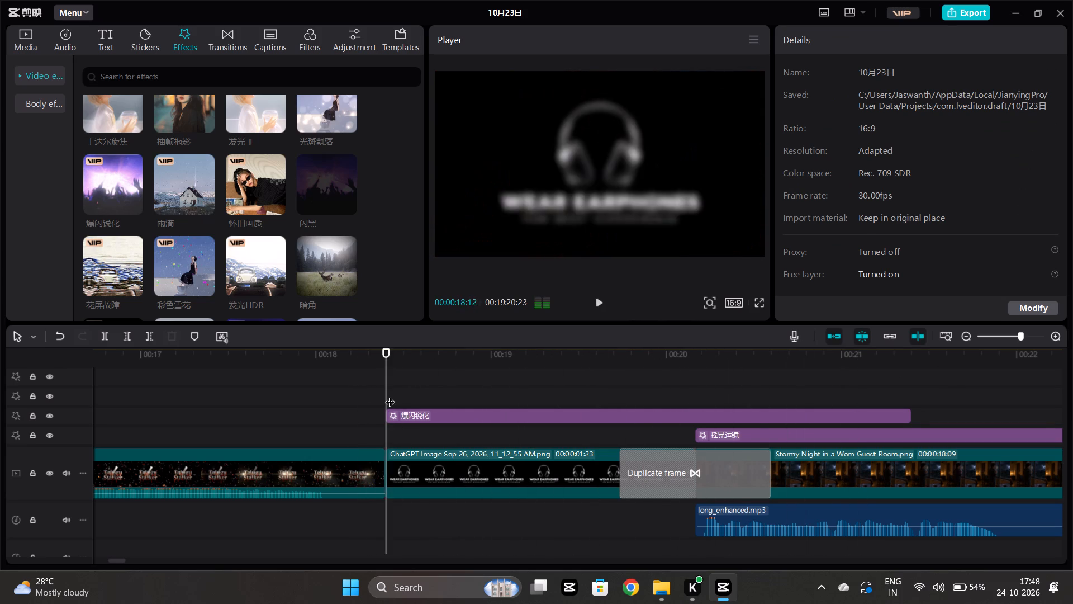
key("space")
key("space")
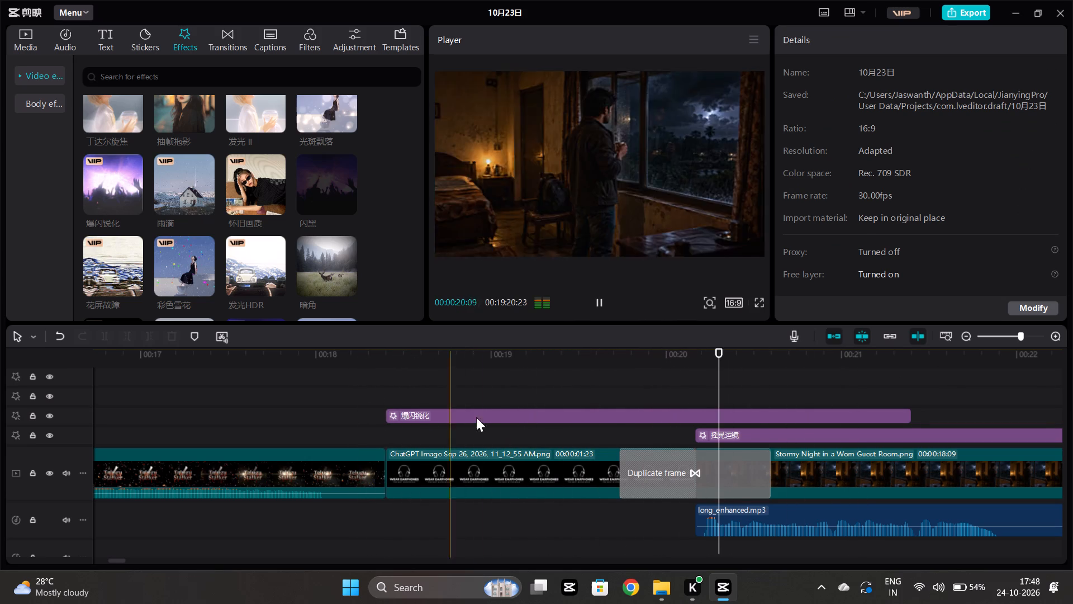
Trim the end of the 爆闪锐化 effect back to just before the guest room scene at about 00:00:20, keeping its start on the Wear Earphones image.
left_click(695, 398)
left_click(901, 413)
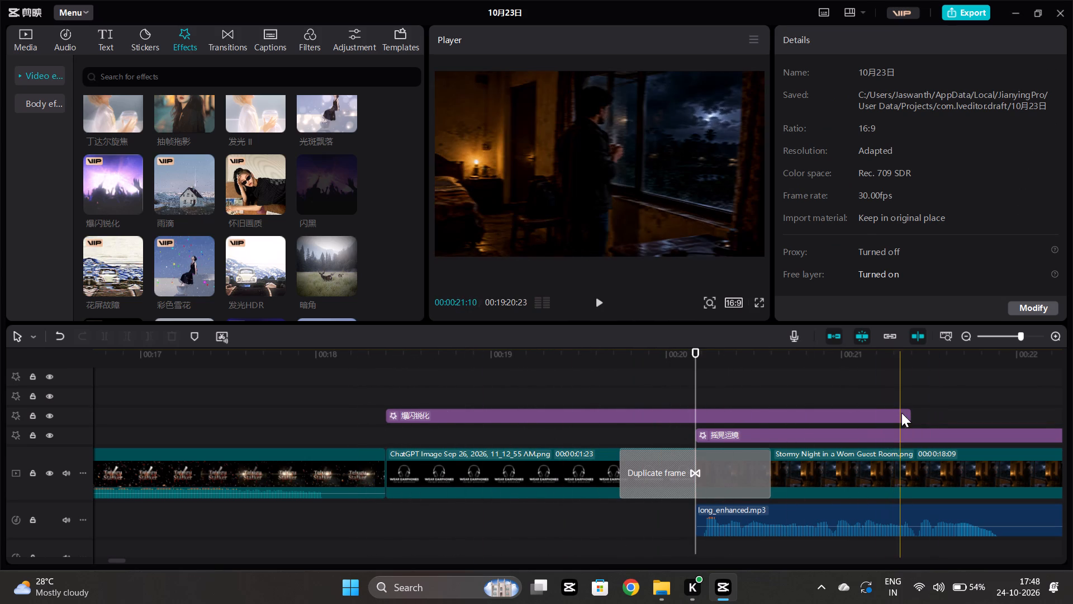
left_click_drag(907, 413, 760, 419)
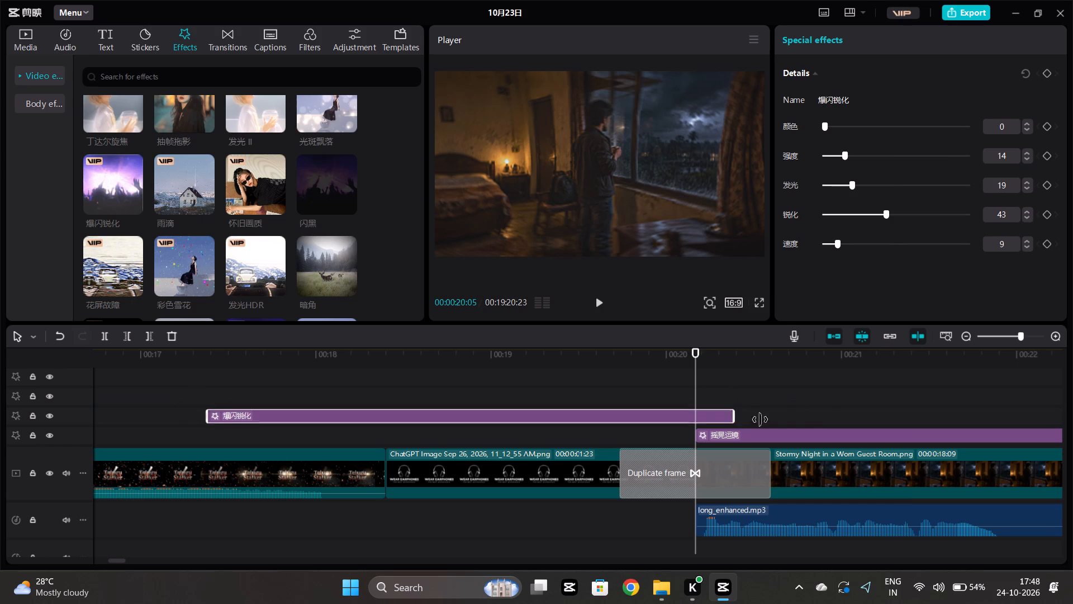
left_click_drag(760, 419, 907, 427)
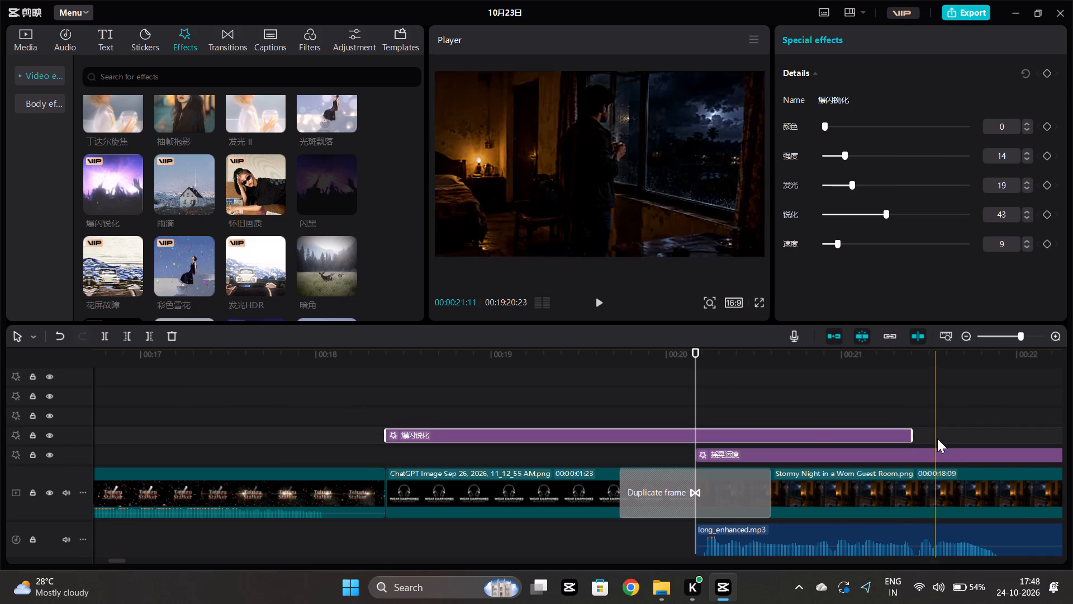
left_click(854, 433)
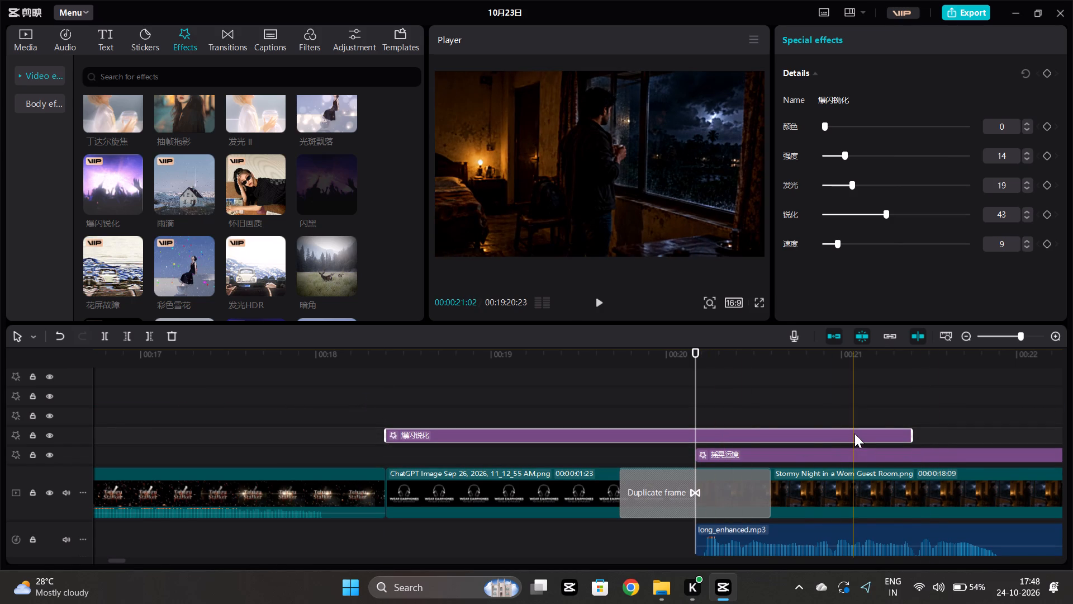
left_click_drag(910, 435, 691, 411)
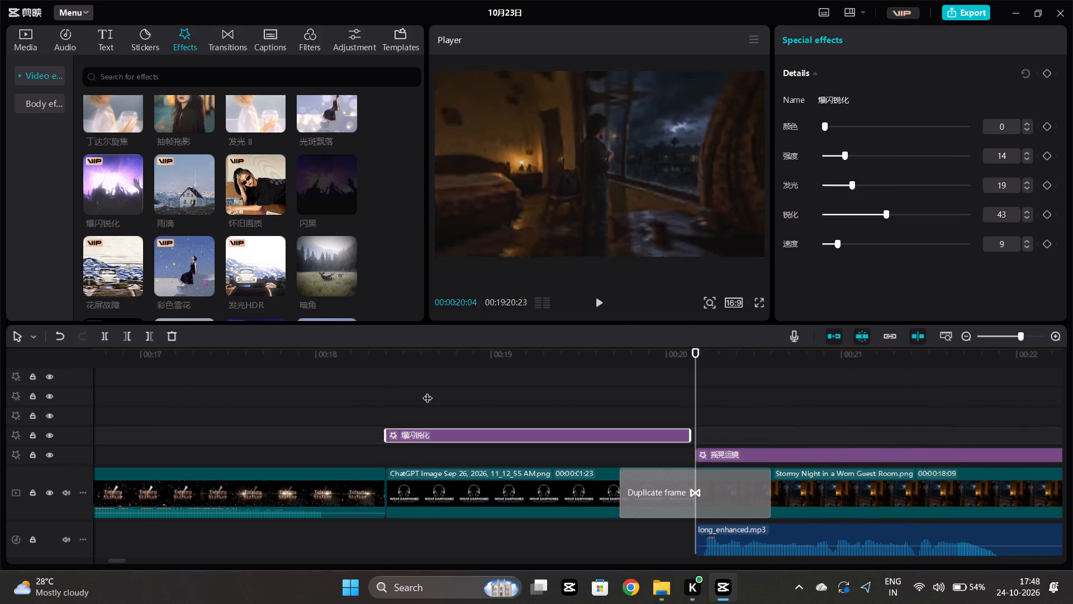
Play the Wear Earphones section into the guest room scene to check the shortened 爆闪锐化 effect.
left_click(407, 391)
left_click(387, 392)
key("space")
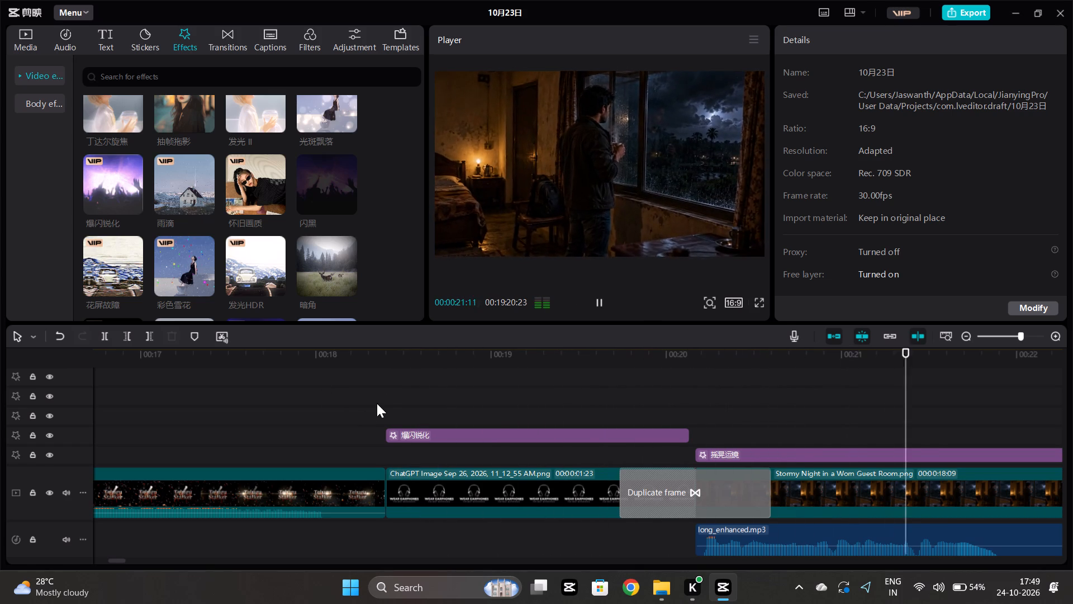
left_click(377, 403)
key("space")
left_click(379, 397)
key("space")
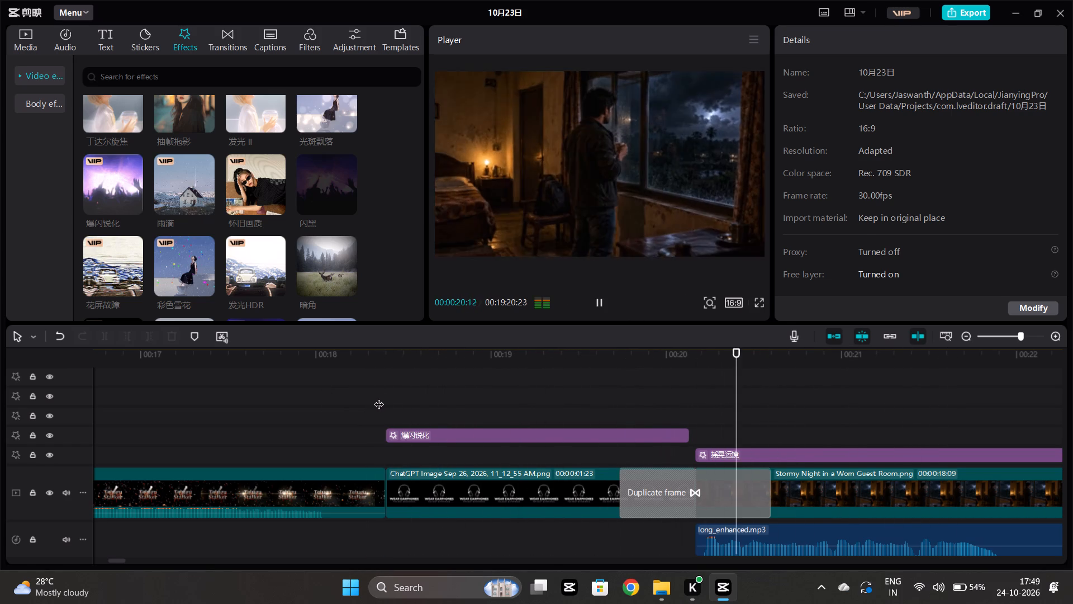
Extend the end of the 爆闪锐化 effect slightly to meet the start of the guest room scene's effect.
left_click(680, 433)
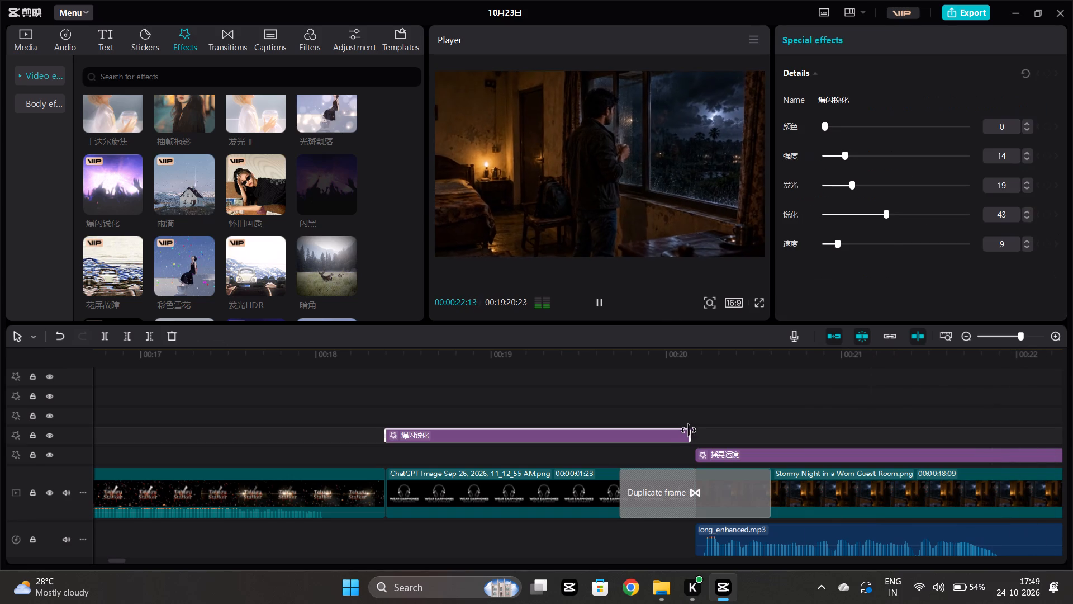
left_click(690, 436)
Replay from about 00:00:18 into the guest room scene to check the effect, transition and audio together.
left_click(651, 406)
key("space")
scroll(651, 406, "down", 4)
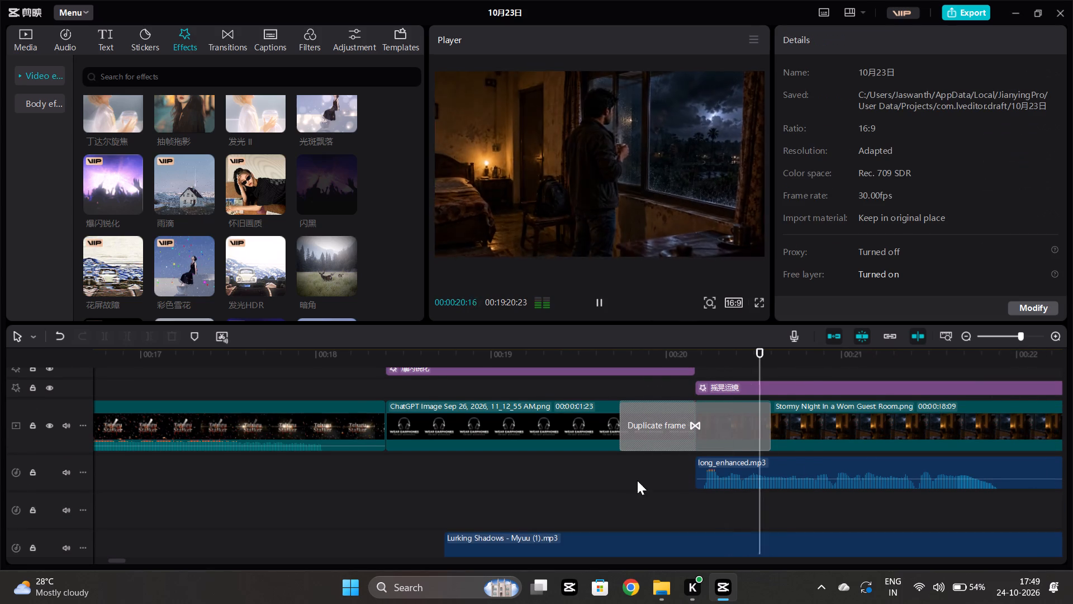
left_click(586, 474)
key("space")
left_click(599, 305)
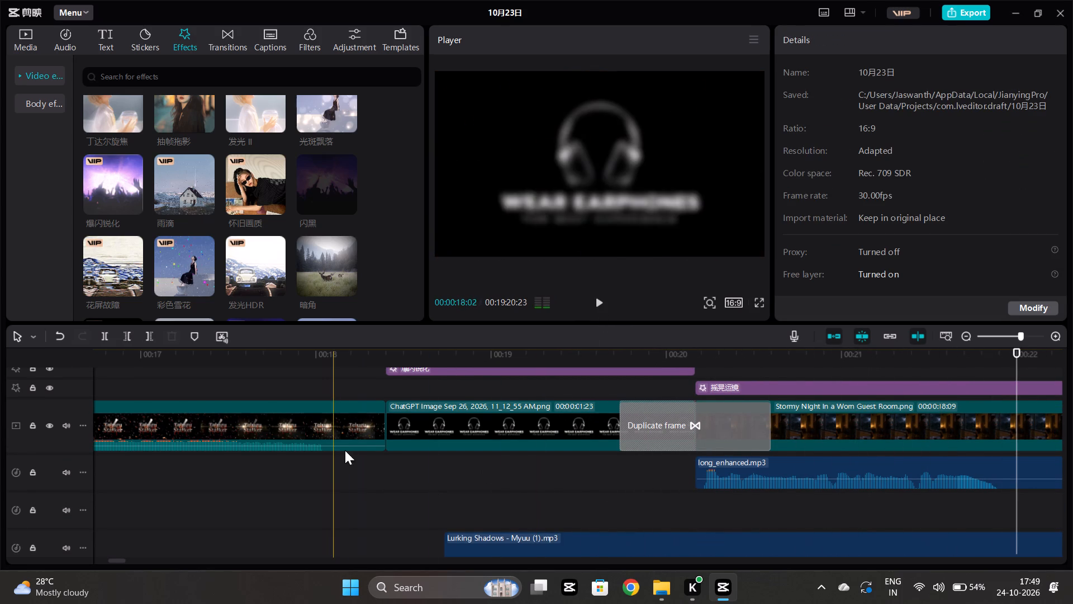
left_click(343, 466)
key("space")
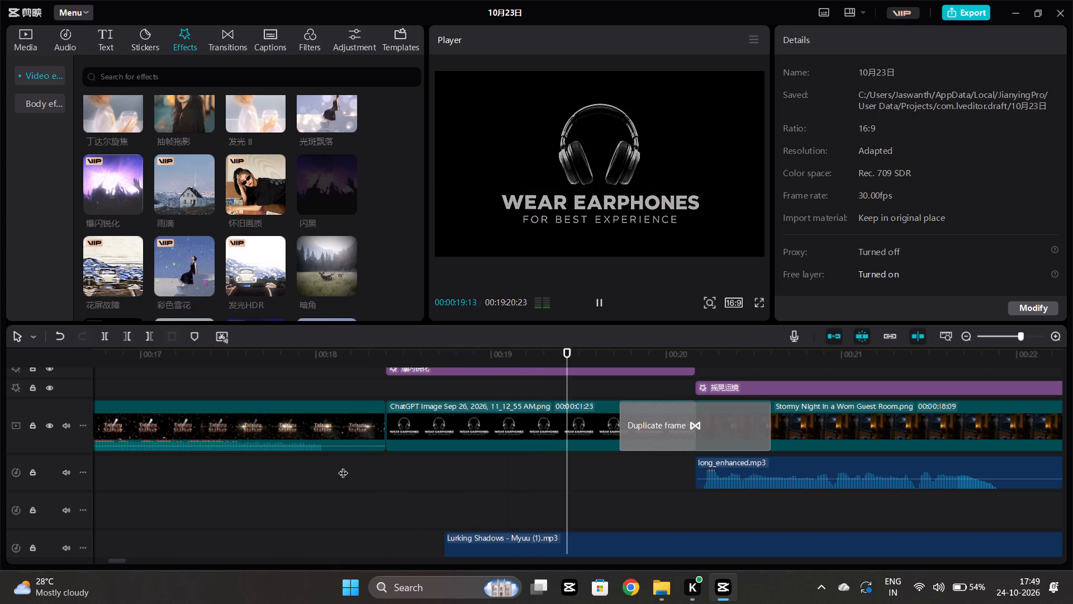
scroll(343, 466, "left", 1)
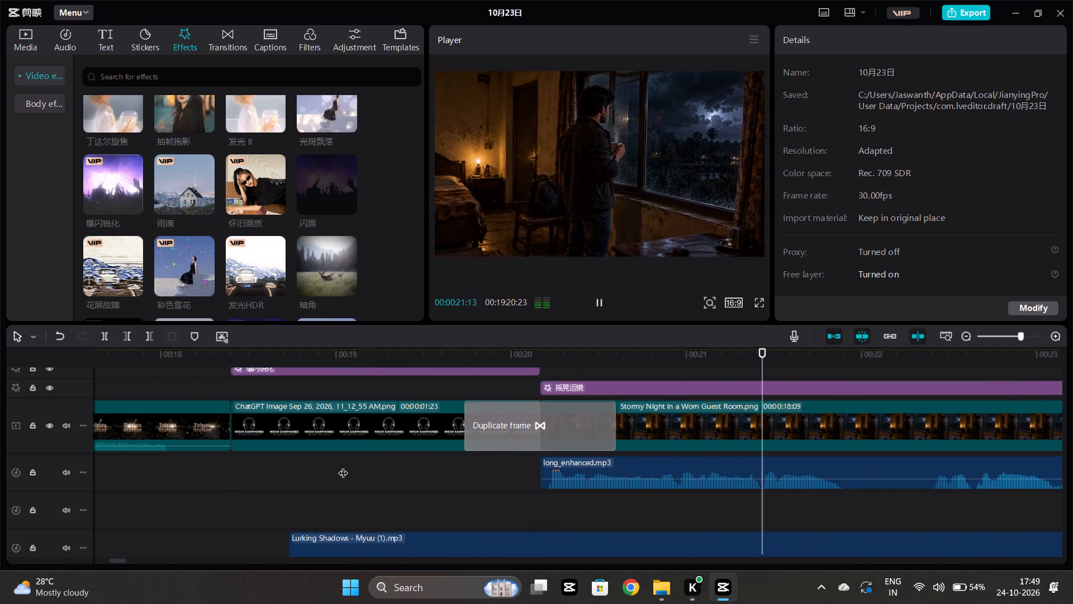
scroll(369, 493, "down", 5)
left_click(593, 299)
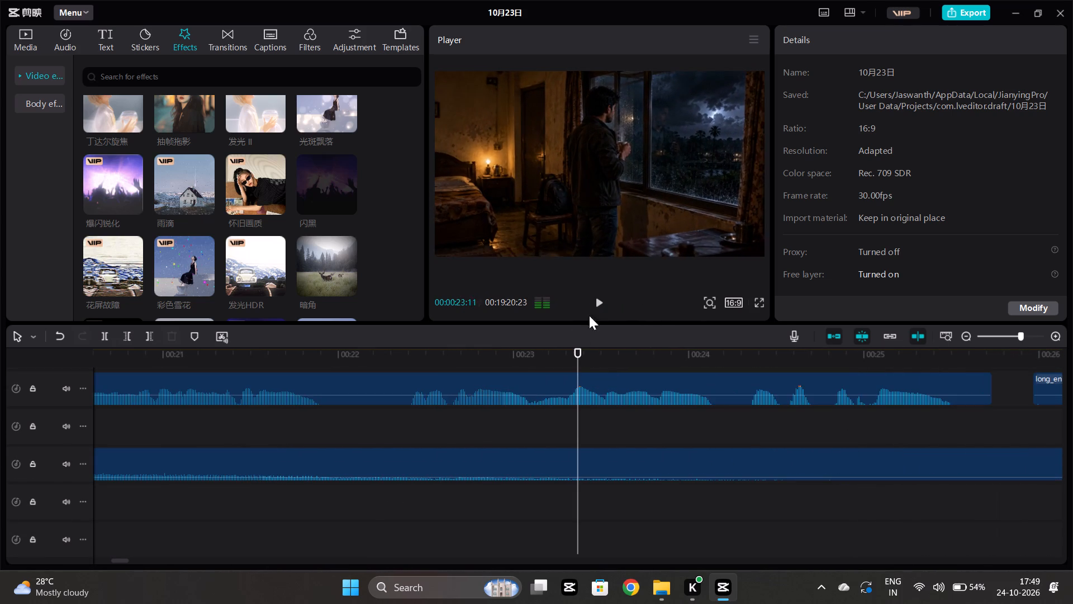
Return to the beginning of the timeline and briefly preview the opening black screen section.
scroll(324, 467, "up", 11)
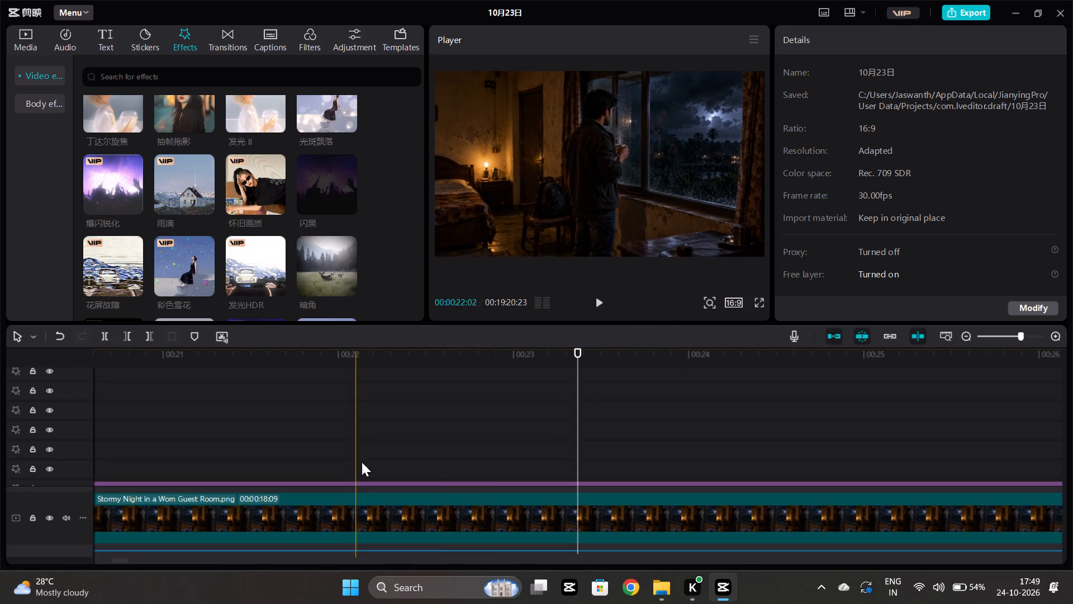
scroll(505, 402, "right", 8)
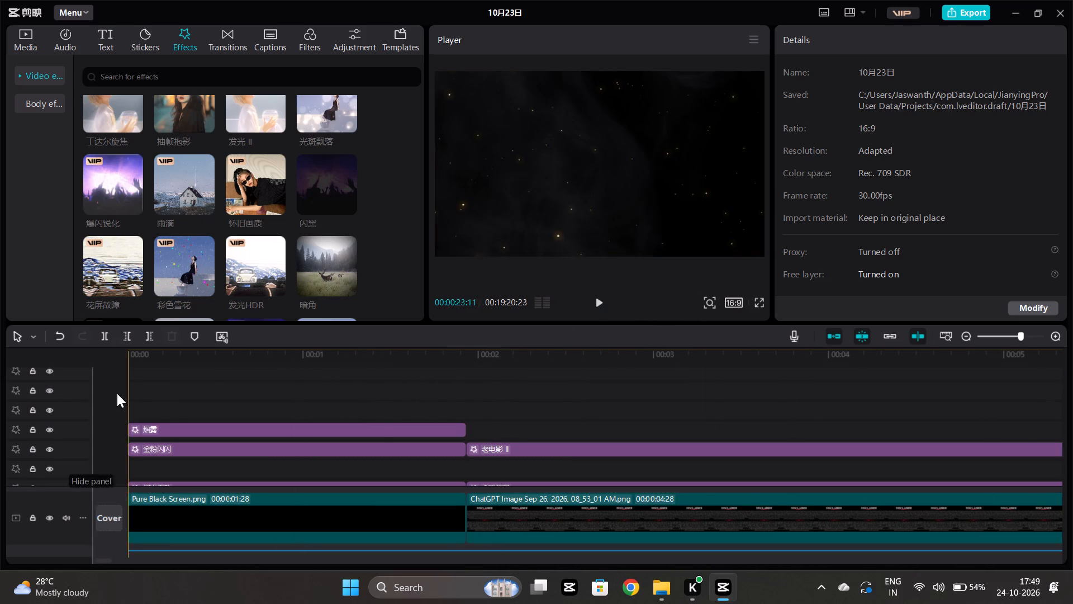
left_click(132, 386)
key("space")
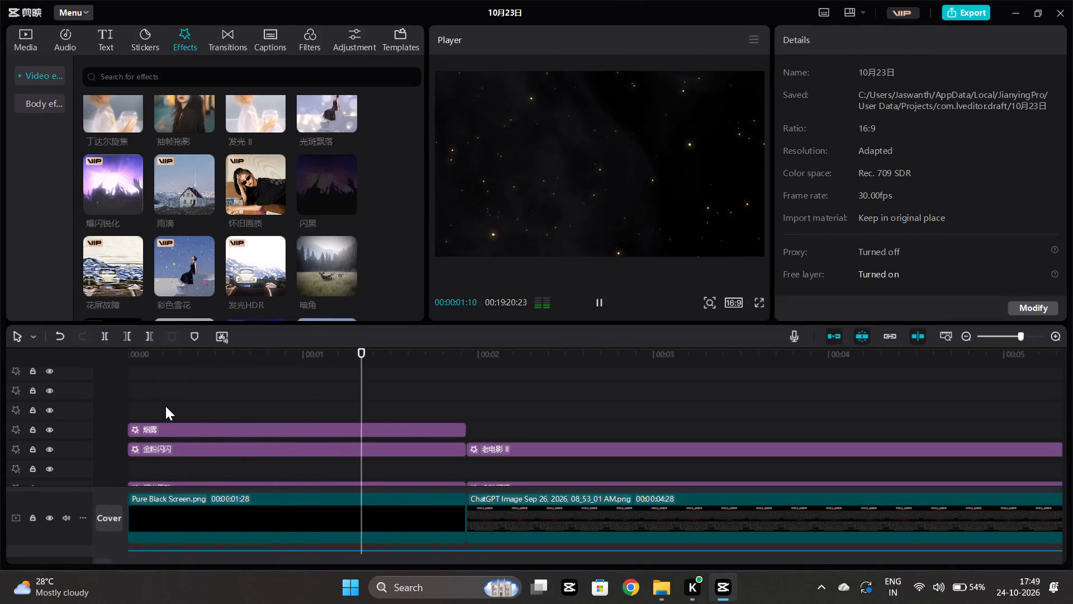
left_click(131, 400)
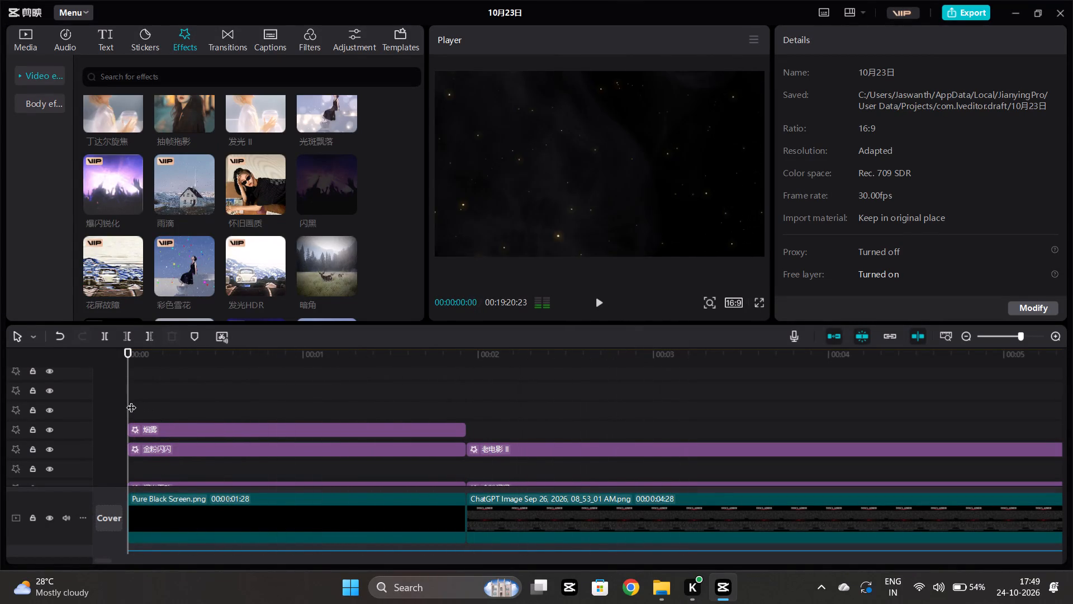
Export the video under the title video8 with the separate audio export turned off.
left_click(965, 9)
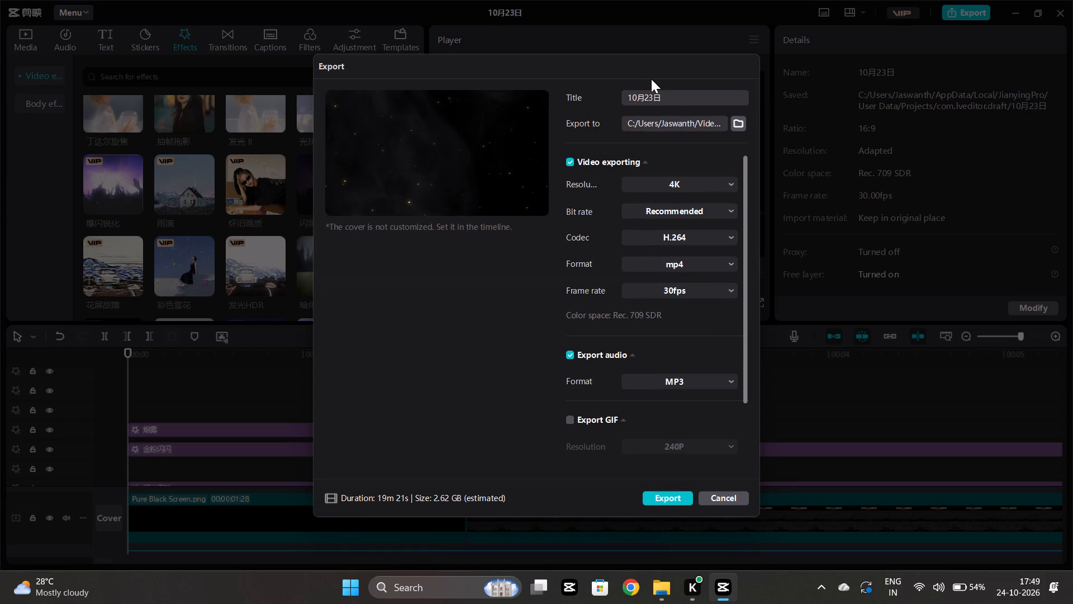
left_click_drag(677, 97, 622, 92)
type("video8")
left_click(572, 356)
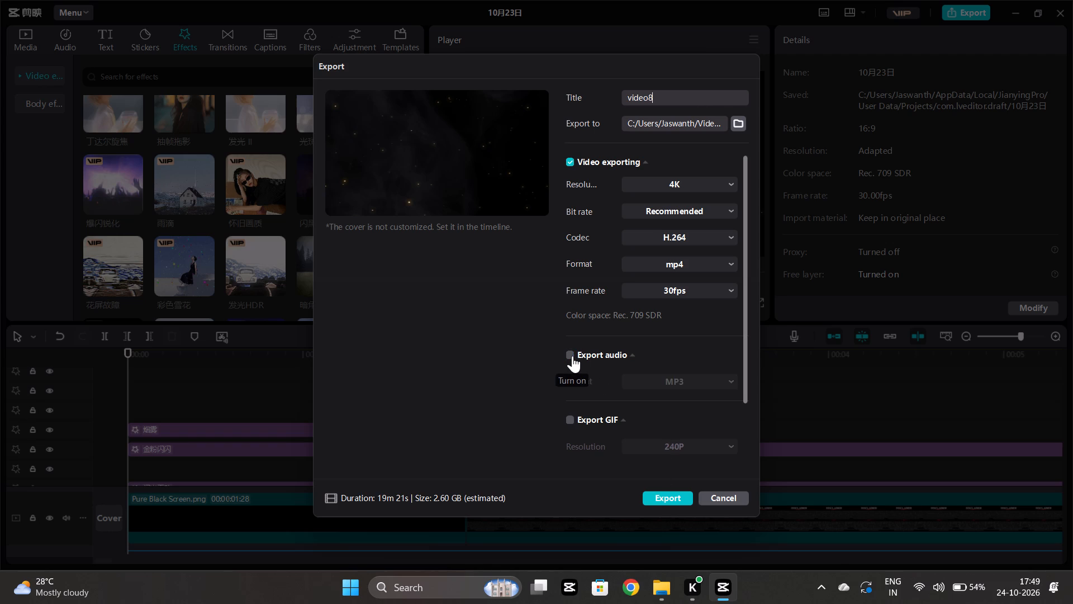
scroll(694, 432, "down", 5)
scroll(694, 433, "up", 7)
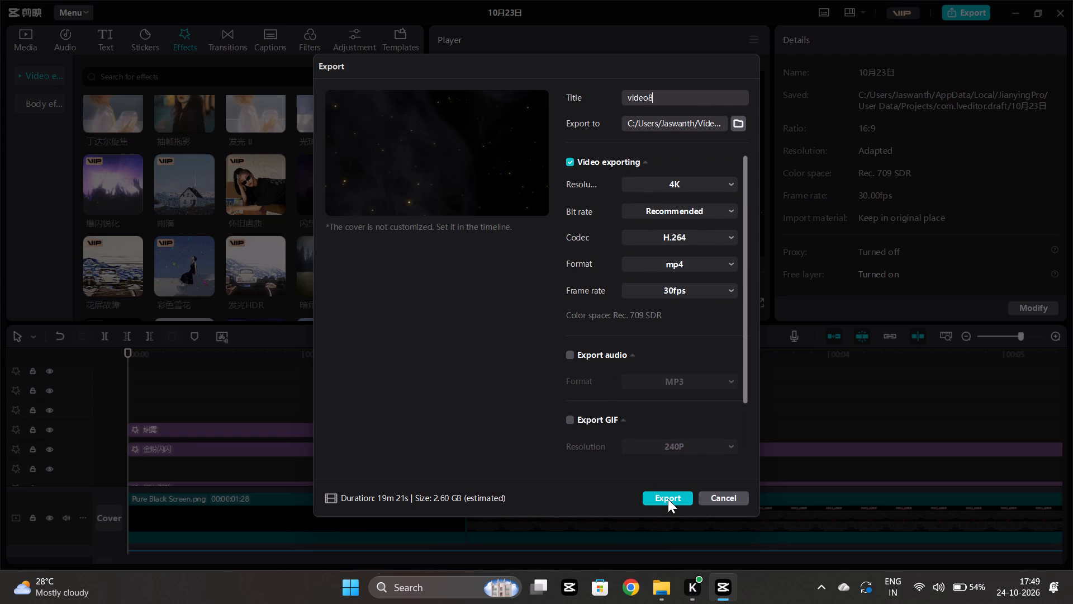
left_click(668, 499)
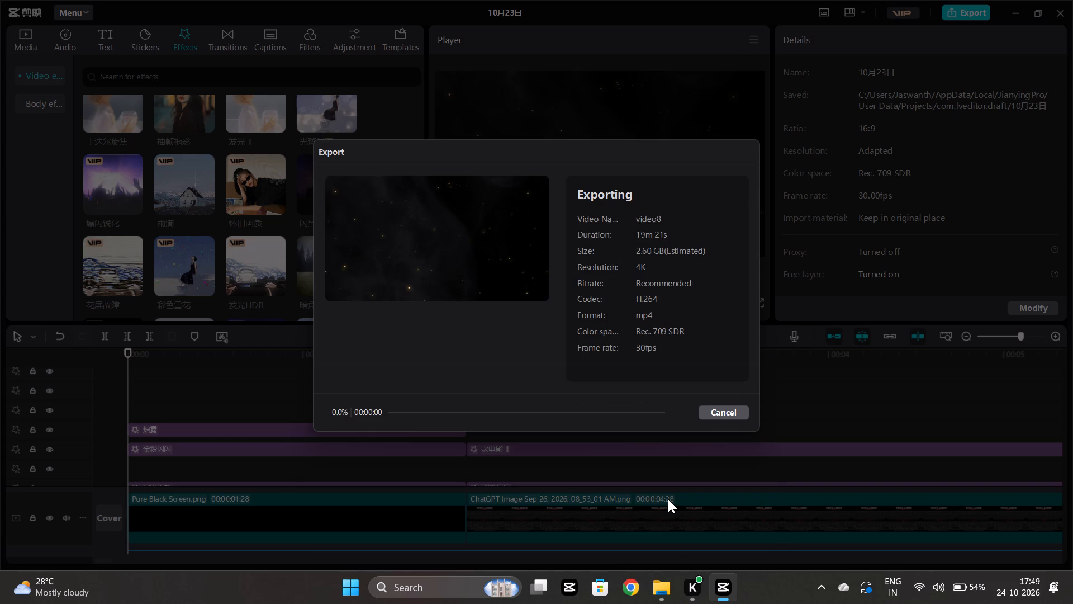
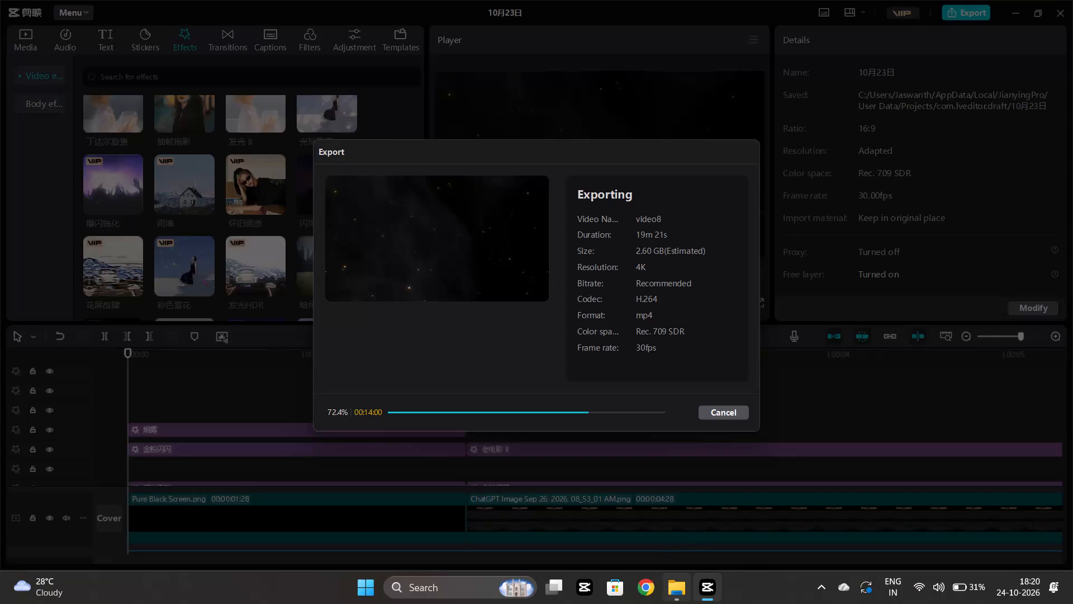
Switch to File Explorer and close the window showing the door sound effects folder while the video export runs.
left_click(679, 603)
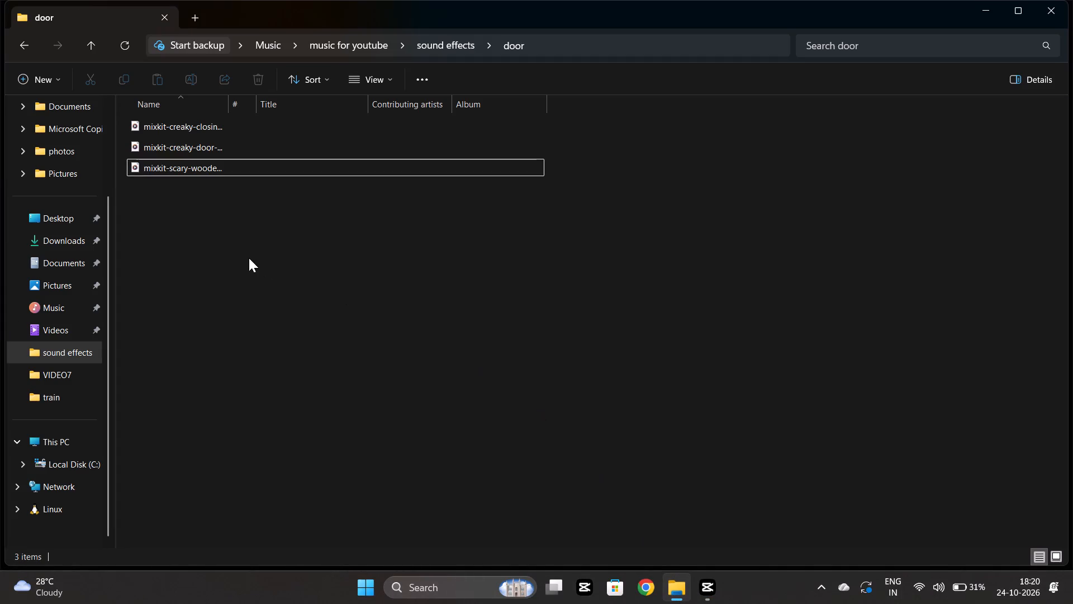
left_click(1057, 20)
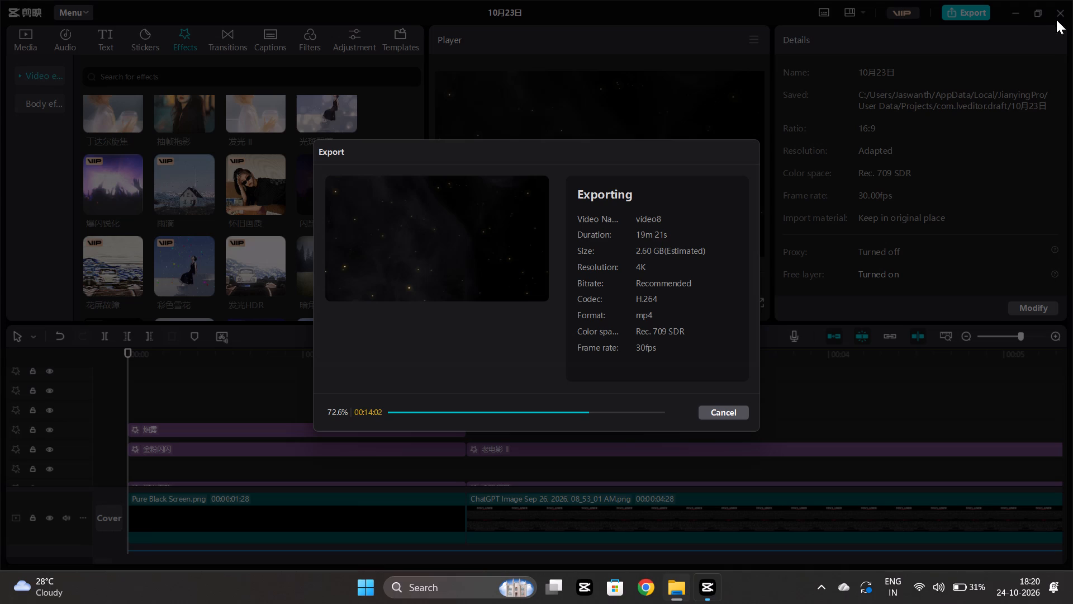